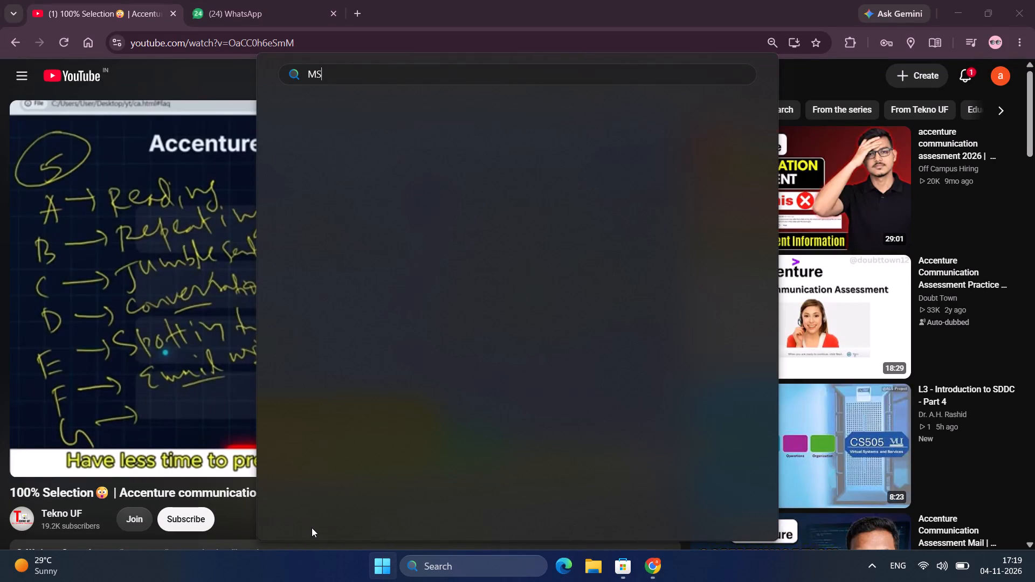
# Replace the unfinished system search with one for PROJ and launch Microsoft Office Project 2007 from the matches.
pyautogui.press('BackSpace')
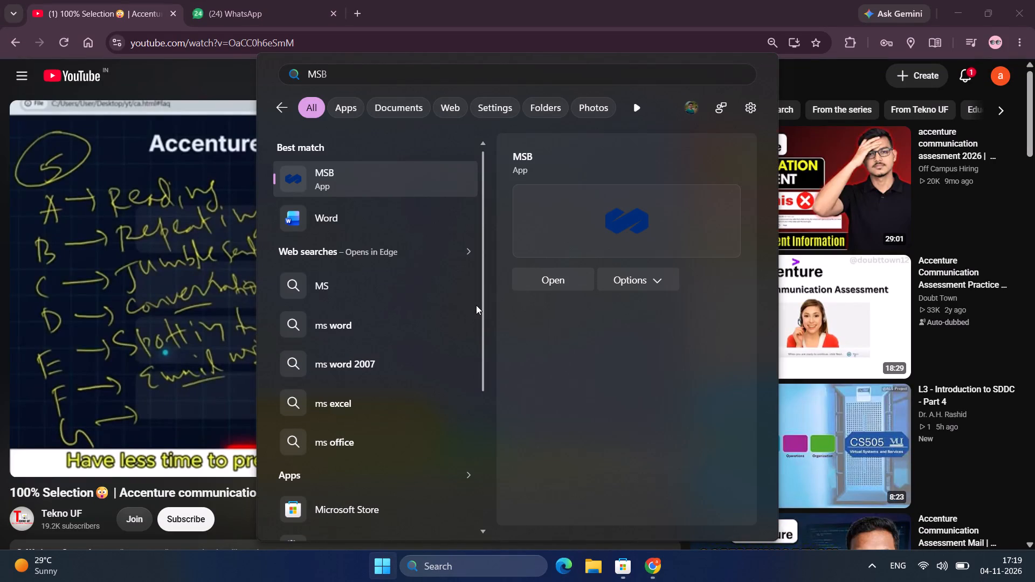
pyautogui.press('BackSpace')
pyautogui.press('BackSpace')
pyautogui.click(476, 305)
pyautogui.press('BackSpace')
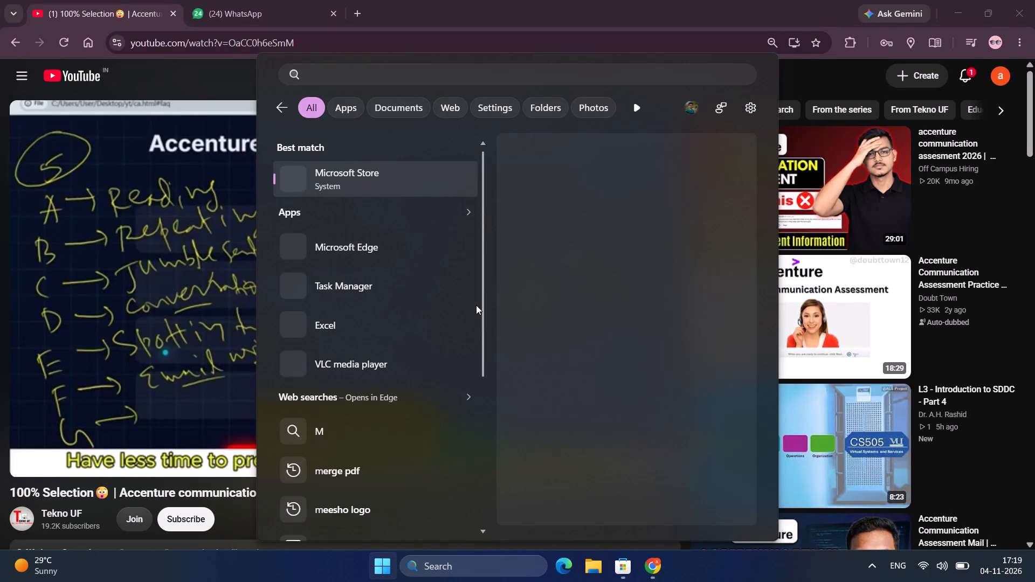
pyautogui.press('BackSpace')
pyautogui.press('BackSpace')
pyautogui.press('p')
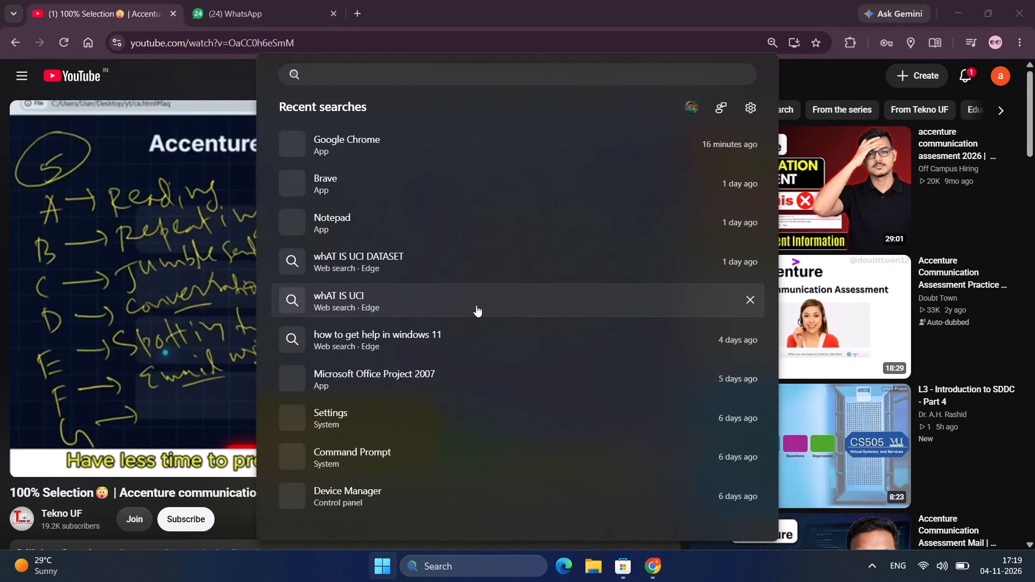
pyautogui.press('r')
pyautogui.press('o')
pyautogui.press('j')
pyautogui.press('e')
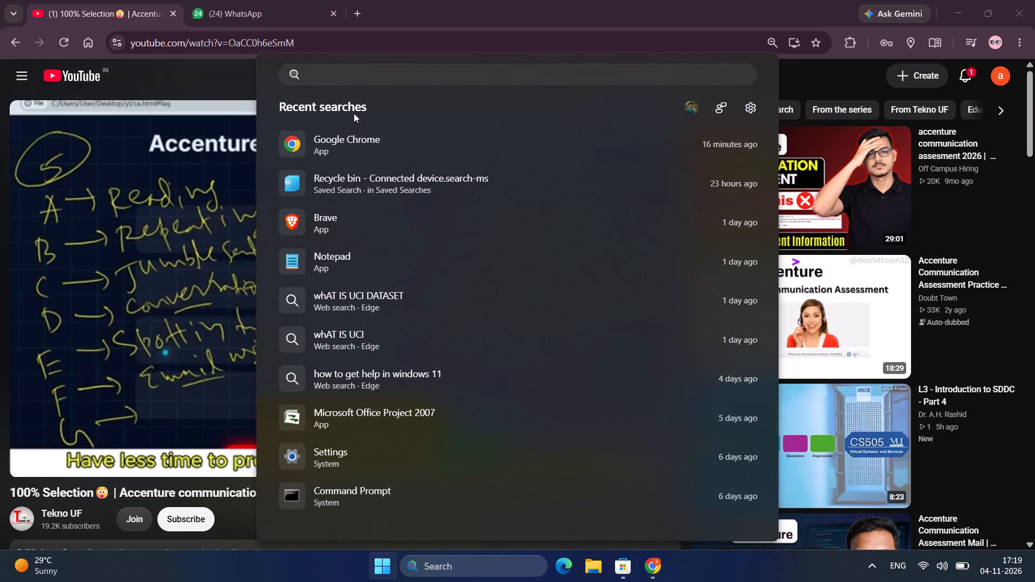
pyautogui.press('c')
pyautogui.press('t')
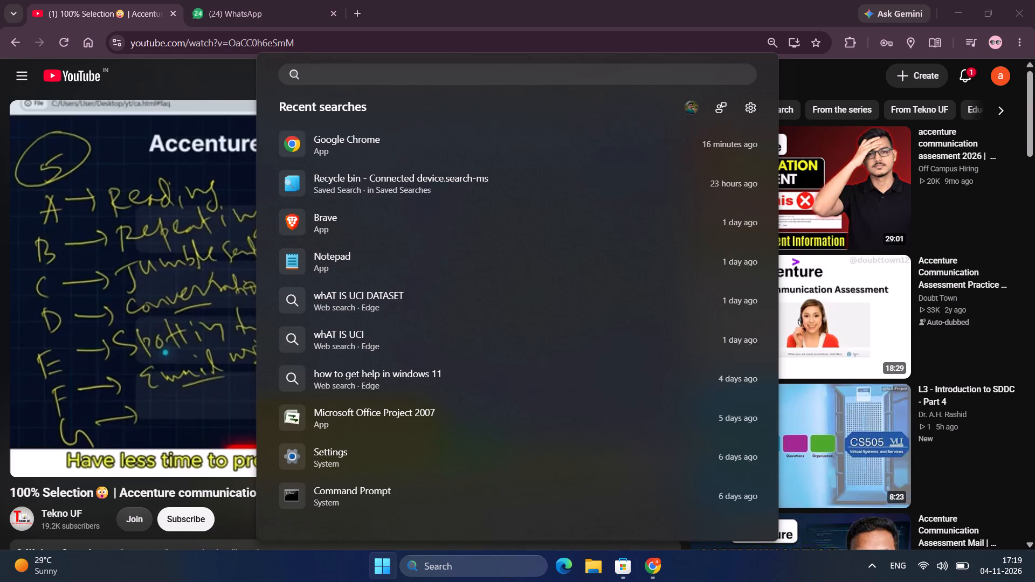
pyautogui.click(327, 74)
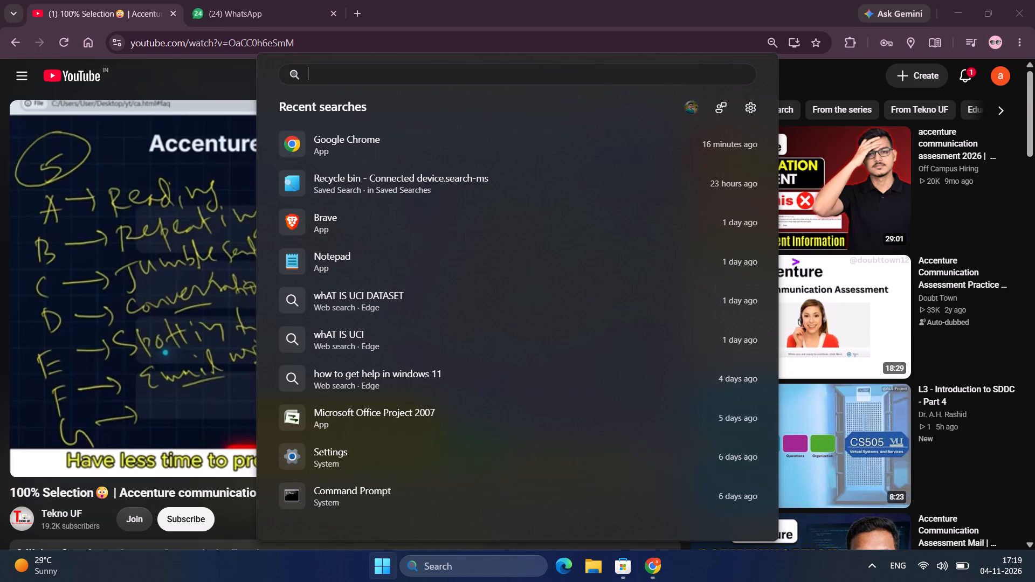
pyautogui.write('PROKE')
pyautogui.press('BackSpace')
pyautogui.press('BackSpace')
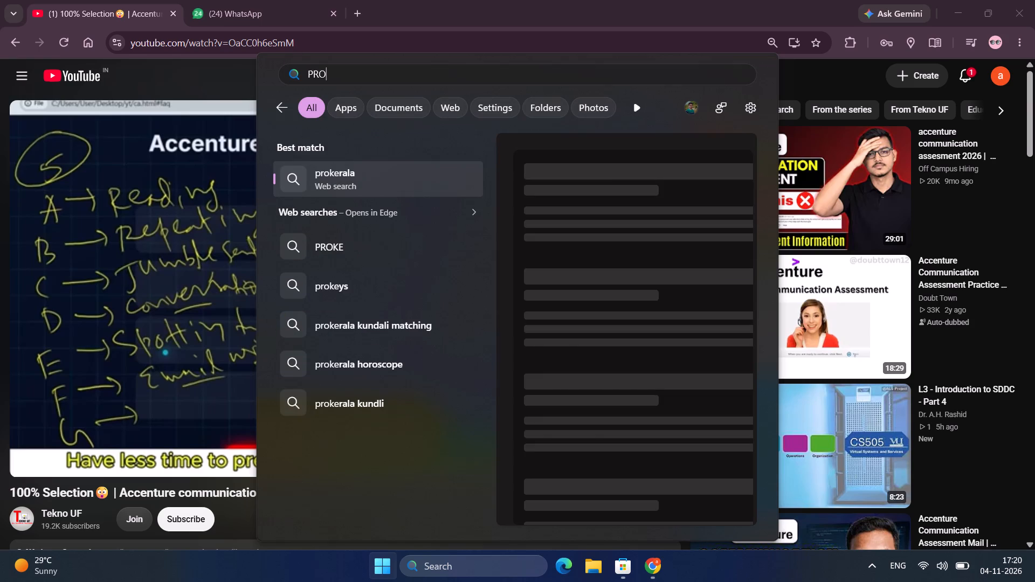
pyautogui.press('j')
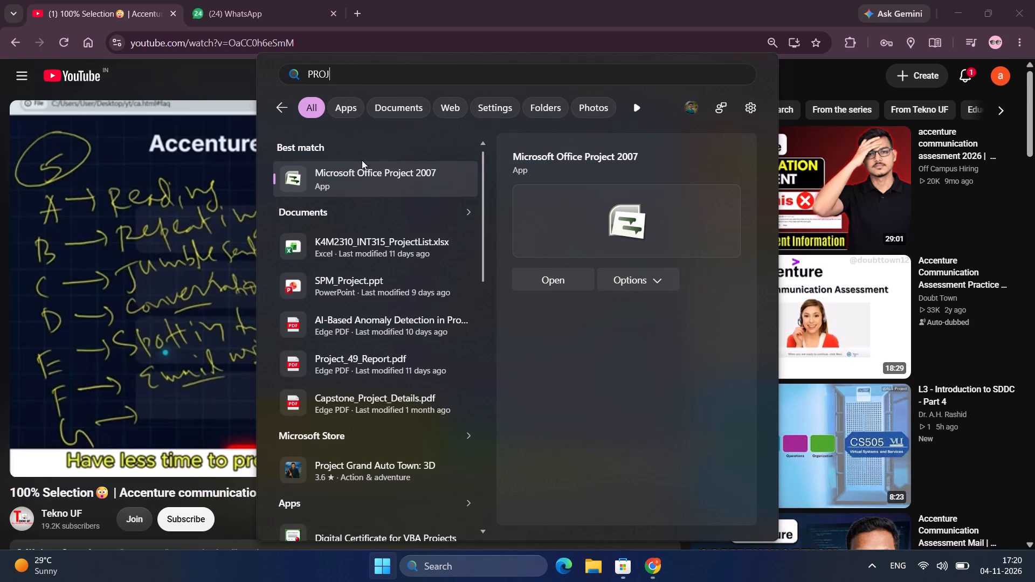
pyautogui.click(369, 180)
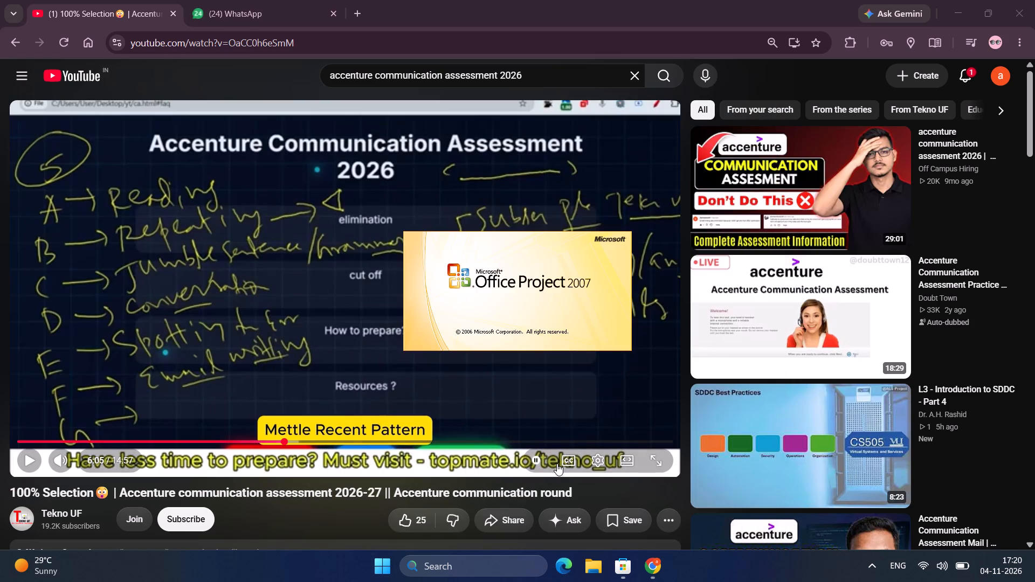
pyautogui.hotkey('alt', '`')
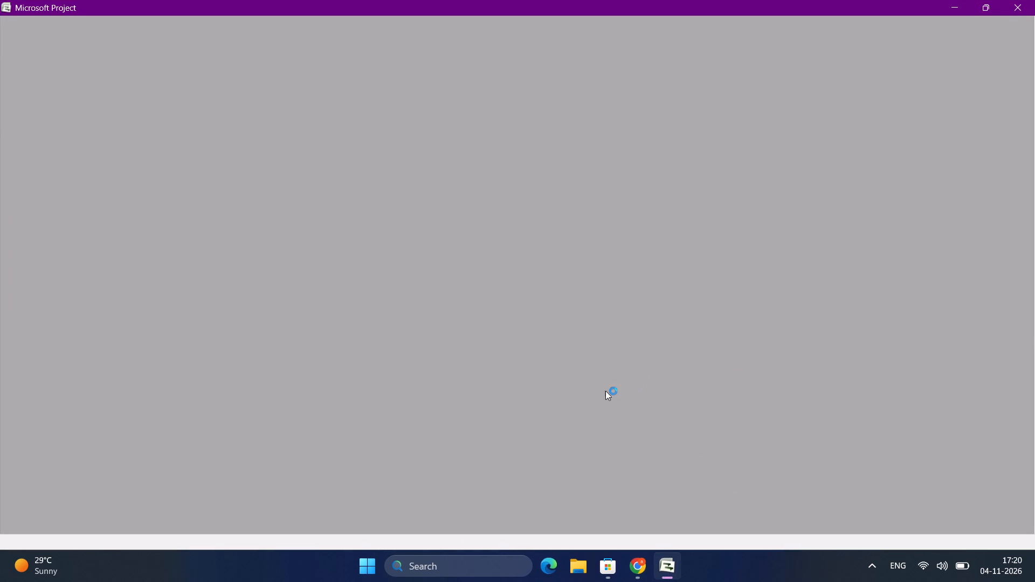
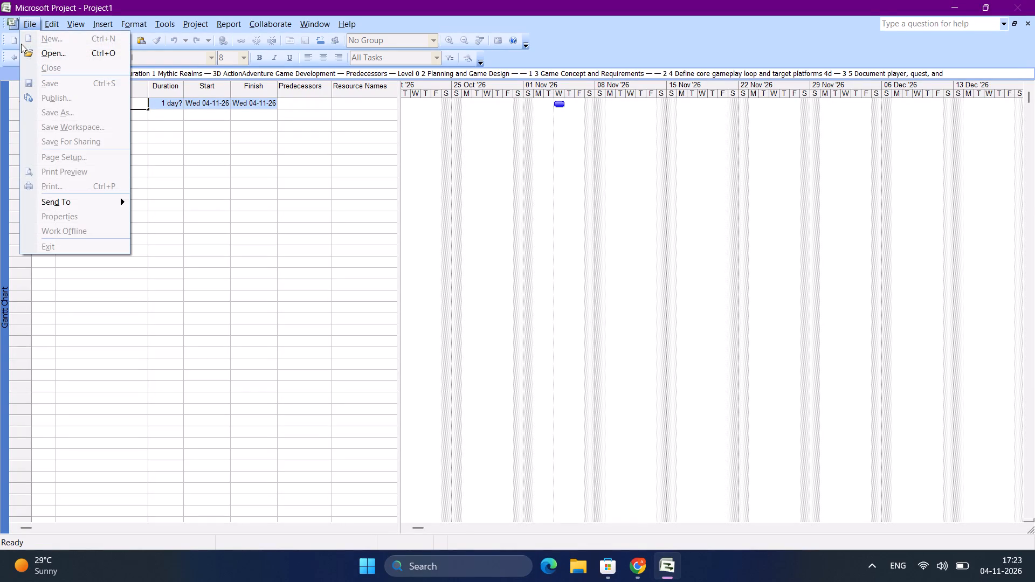
# Leave the task name cell's editing mode and bring up the New Project options.
pyautogui.click(176, 131)
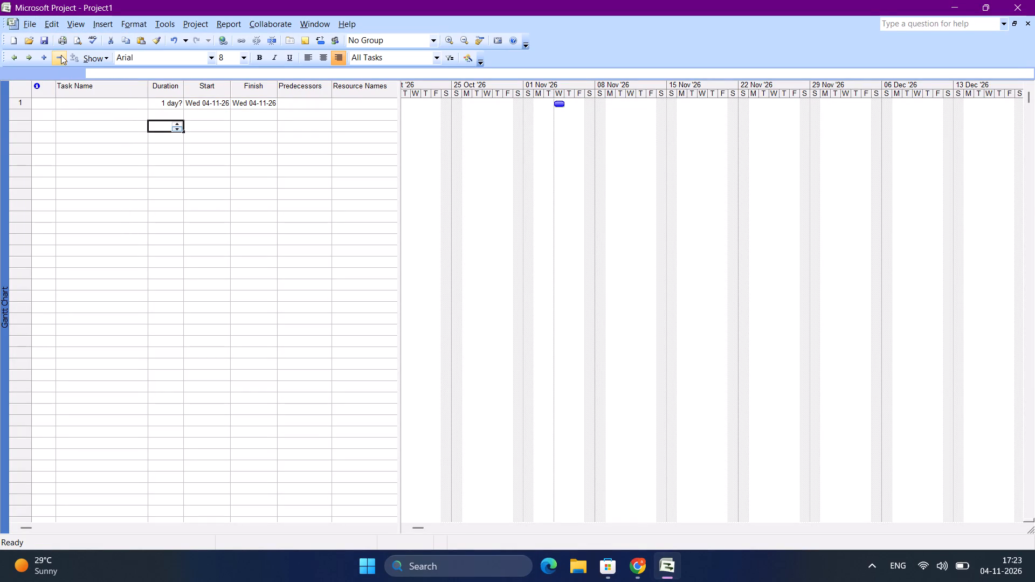
pyautogui.click(31, 19)
pyautogui.click(46, 32)
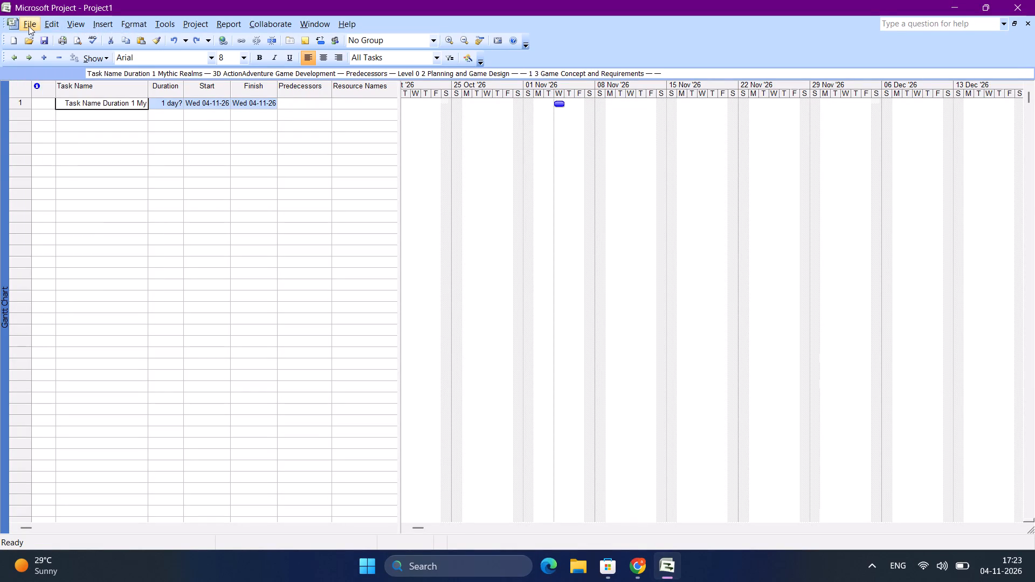
pyautogui.click(28, 26)
pyautogui.click(39, 41)
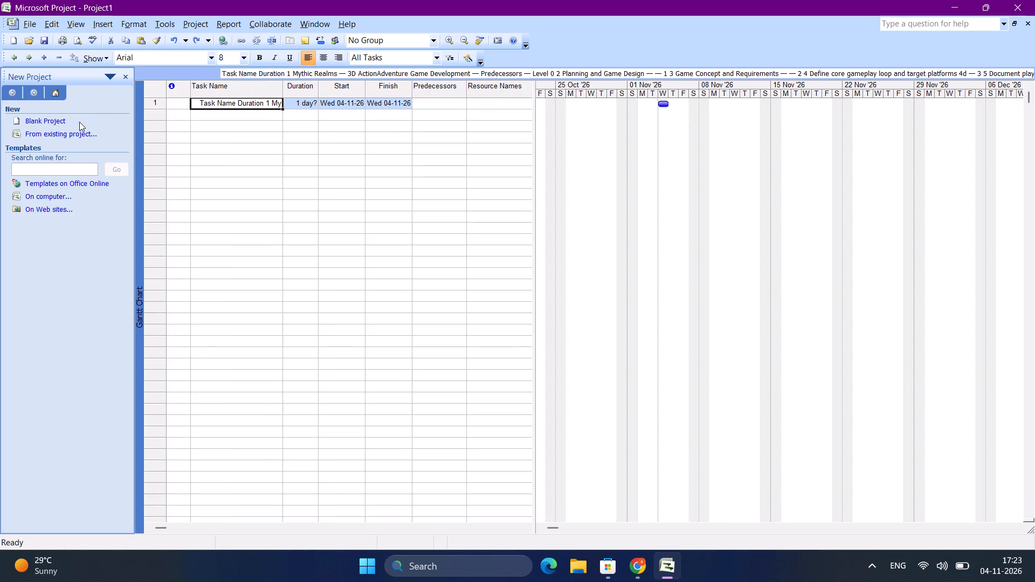
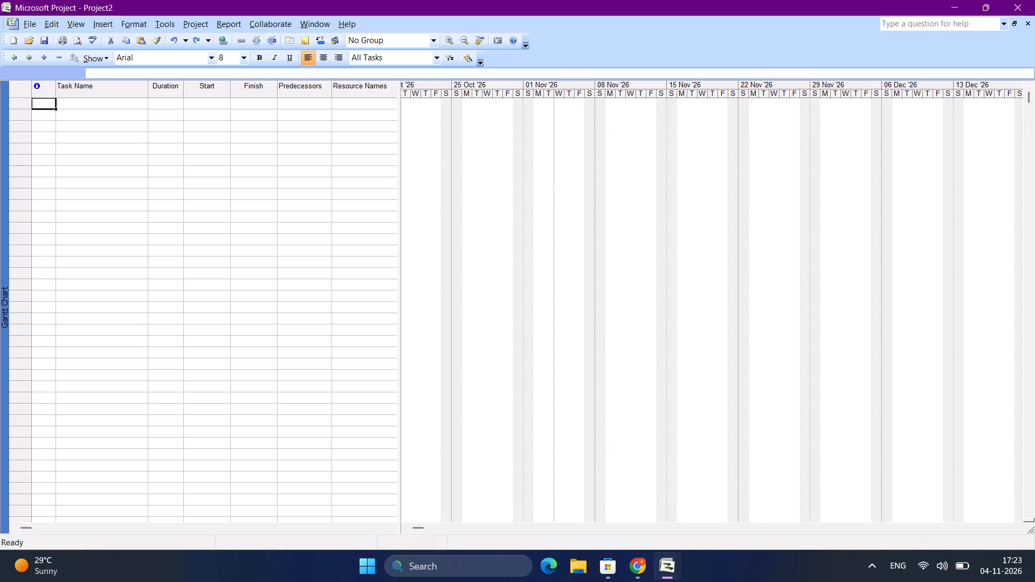
pyautogui.click(99, 103)
pyautogui.hotkey('ctrl', 'v')
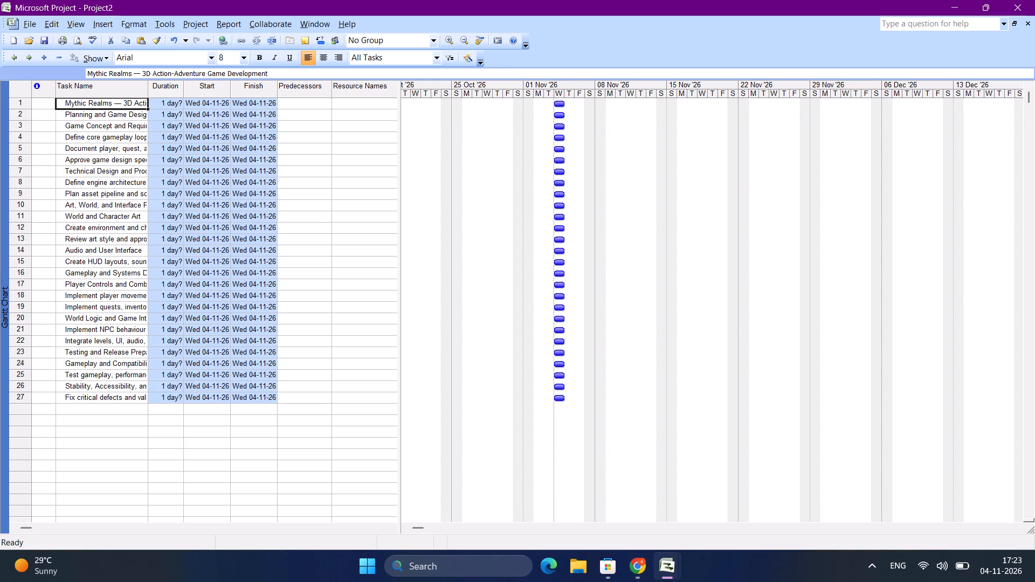
pyautogui.click(326, 135)
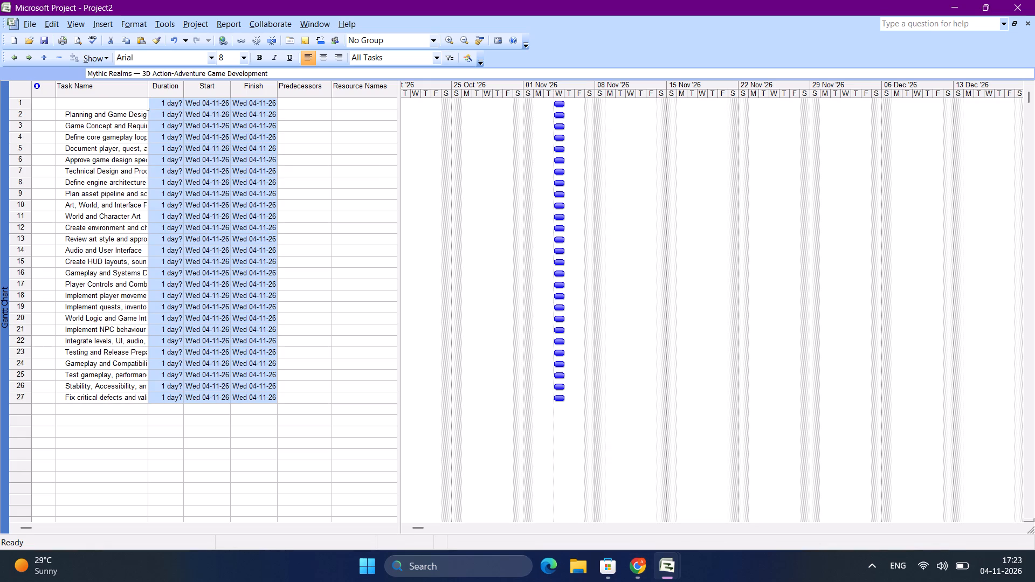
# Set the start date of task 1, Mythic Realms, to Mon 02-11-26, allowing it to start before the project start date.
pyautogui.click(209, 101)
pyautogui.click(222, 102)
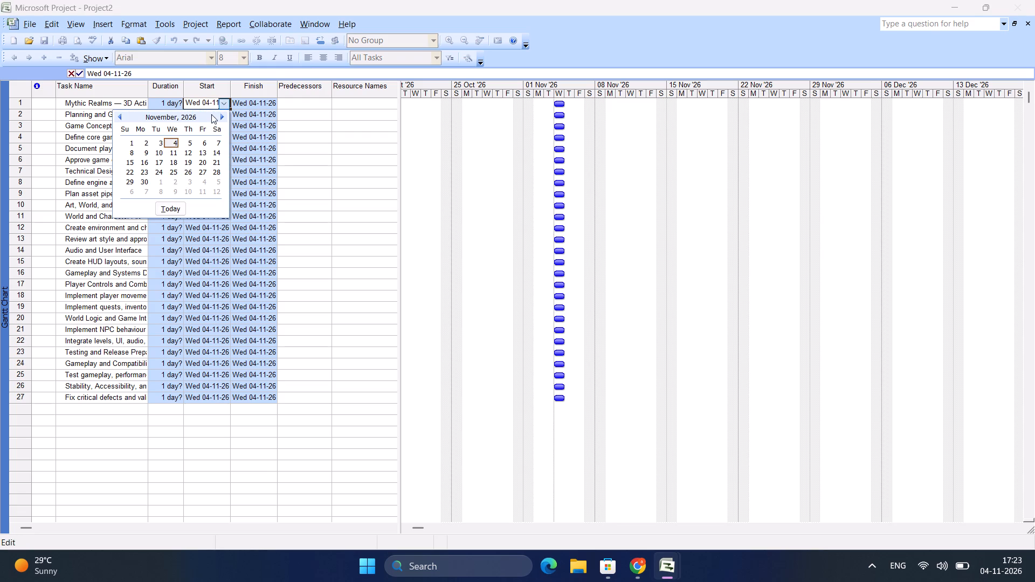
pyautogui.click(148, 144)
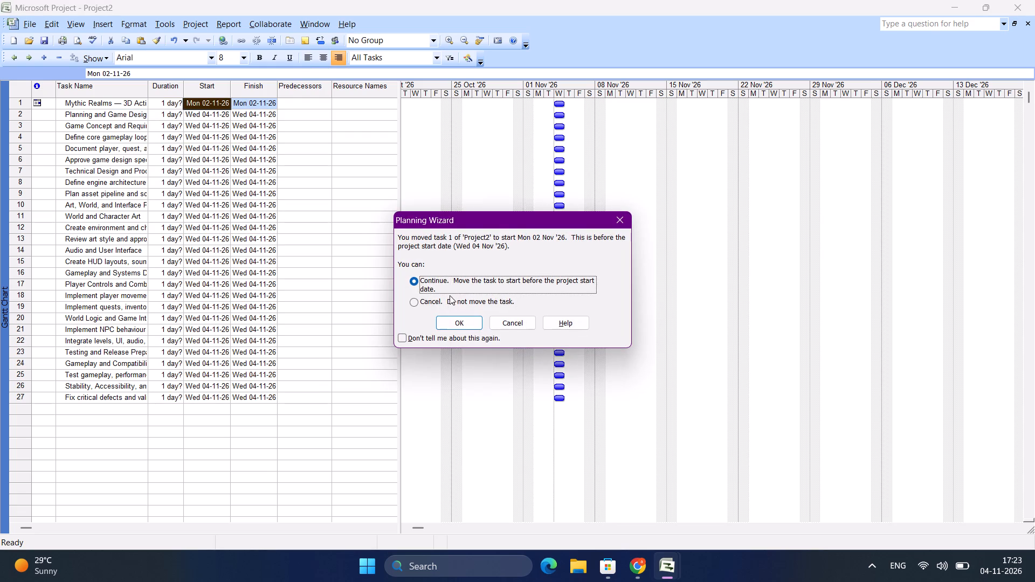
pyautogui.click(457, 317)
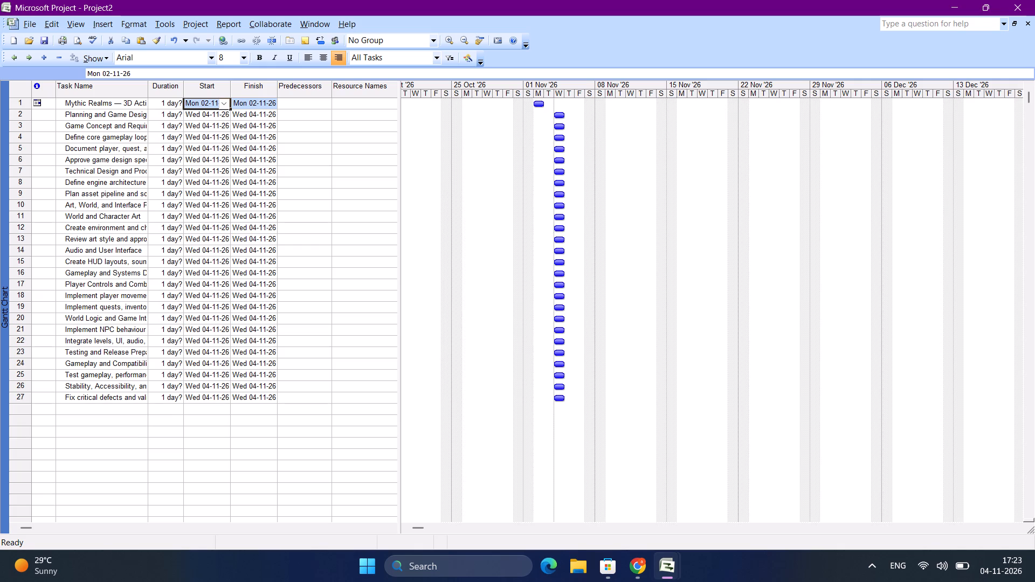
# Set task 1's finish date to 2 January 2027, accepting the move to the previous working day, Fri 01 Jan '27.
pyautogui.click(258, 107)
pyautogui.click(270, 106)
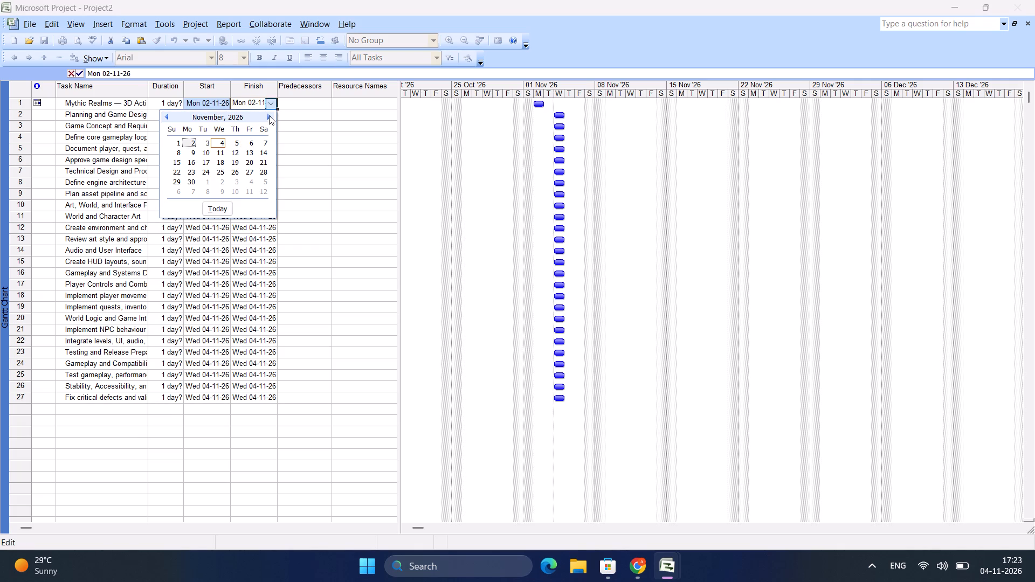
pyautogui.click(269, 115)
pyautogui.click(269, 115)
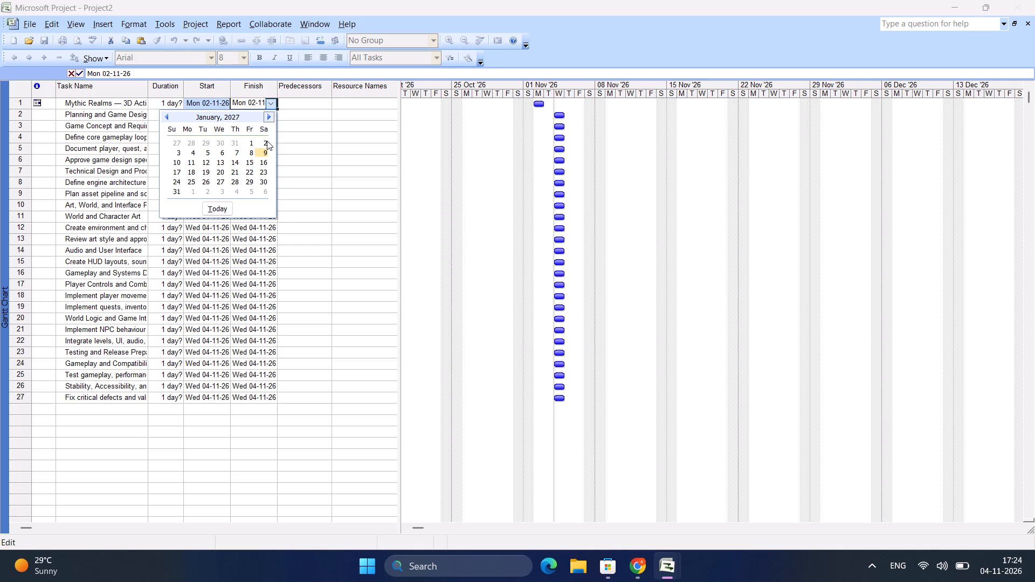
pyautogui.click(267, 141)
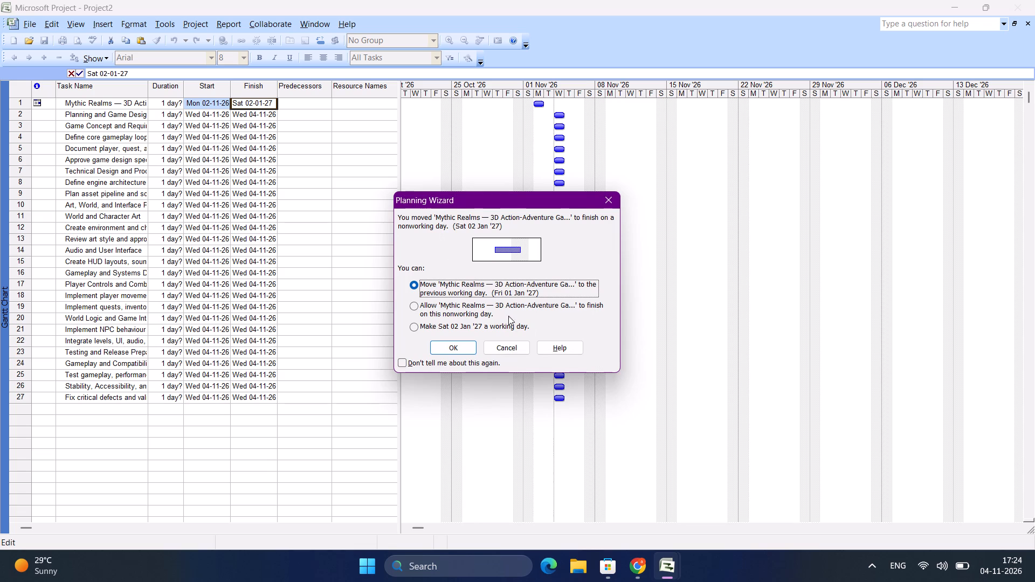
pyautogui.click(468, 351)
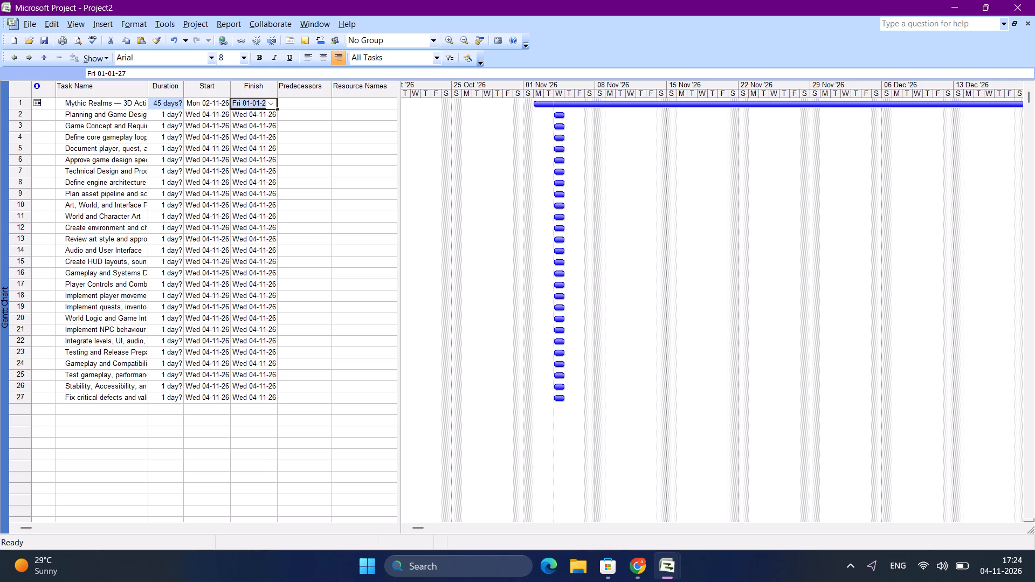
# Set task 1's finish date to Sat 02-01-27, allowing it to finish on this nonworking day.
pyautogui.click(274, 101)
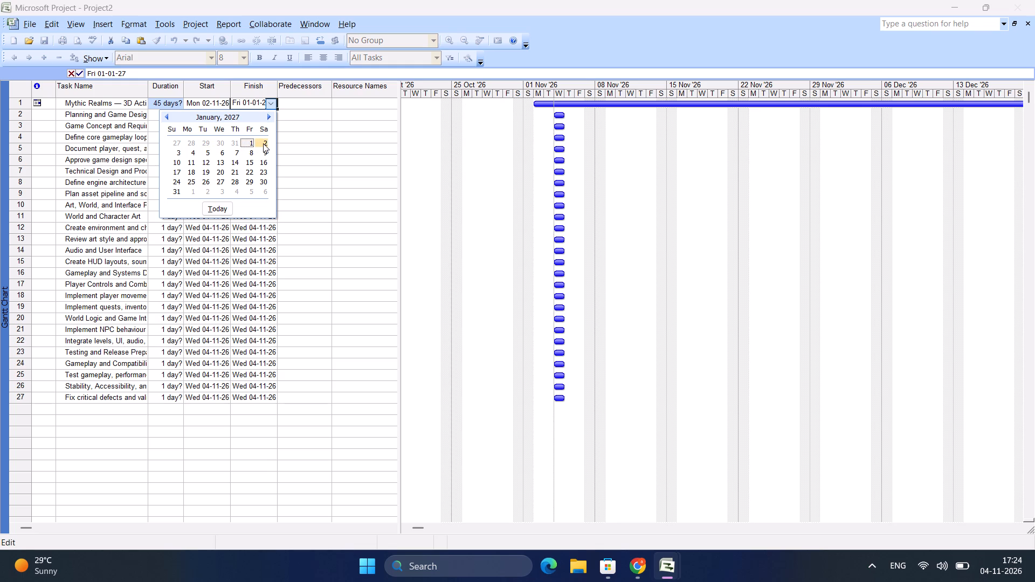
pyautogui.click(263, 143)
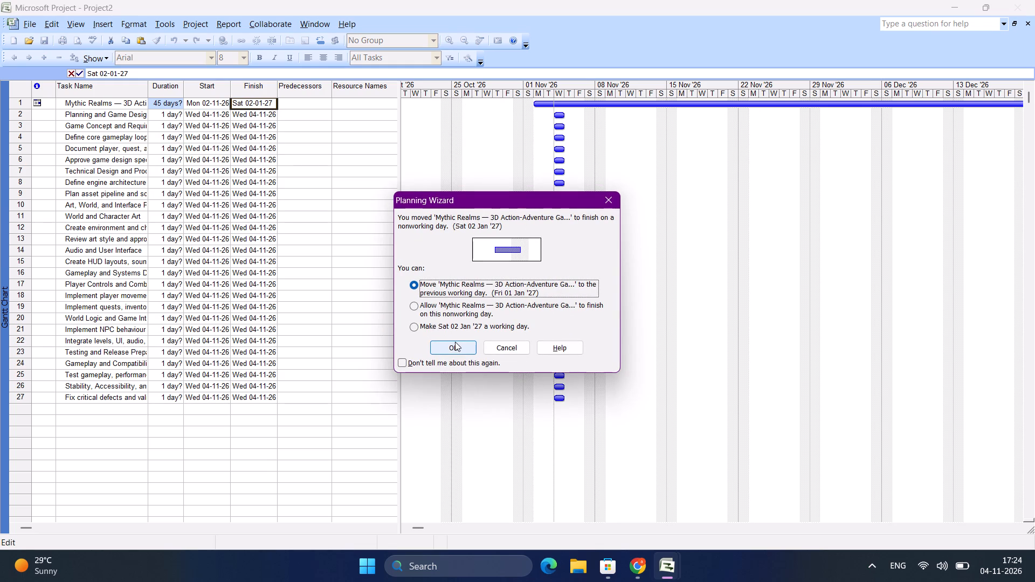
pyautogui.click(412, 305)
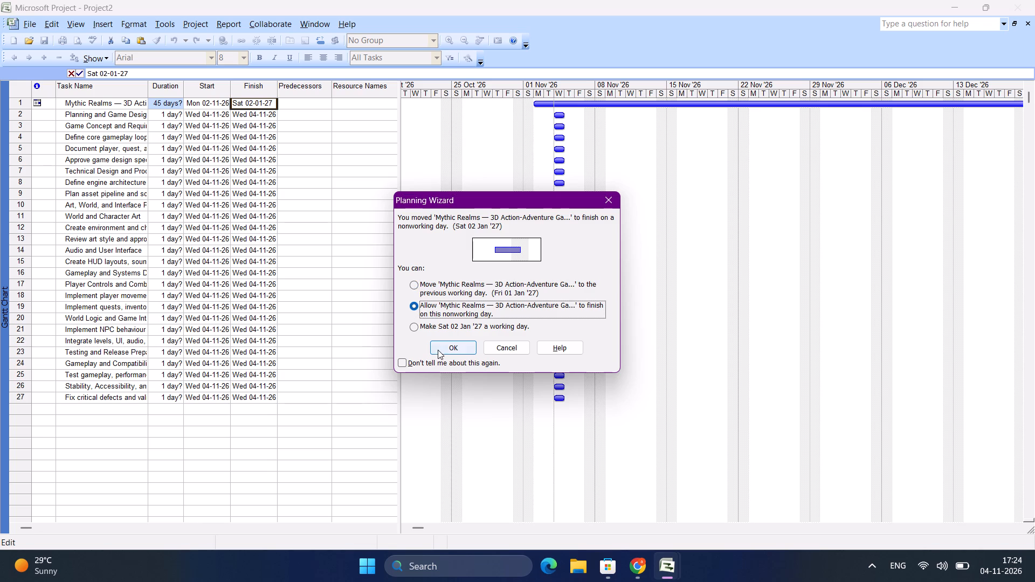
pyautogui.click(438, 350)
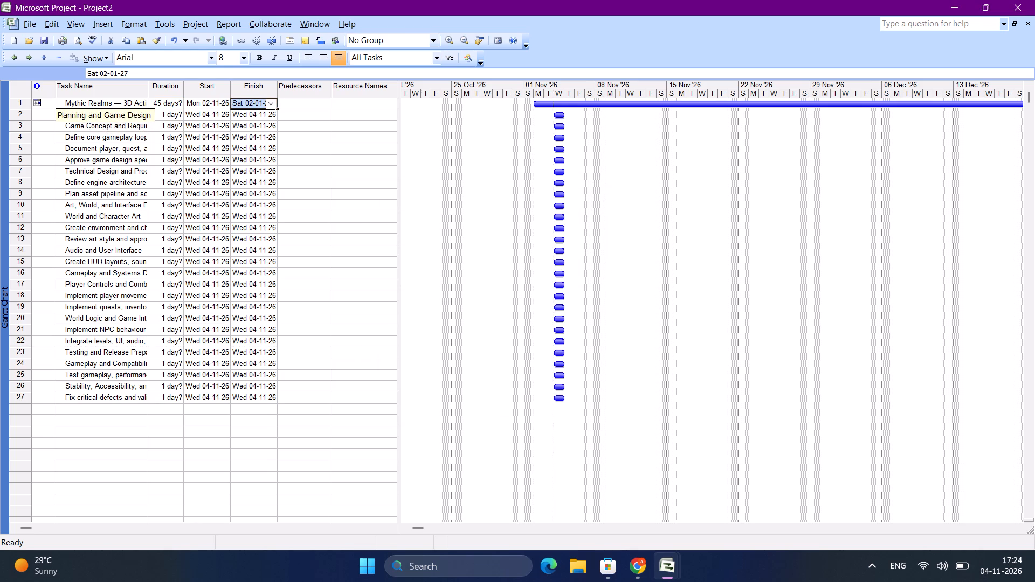
# Indent tasks 2 to 27 one level so they become subtasks of Mythic Realms — 3D Action-Adventure Game Development.
pyautogui.moveTo(57, 118); pyautogui.dragTo(239, 336)
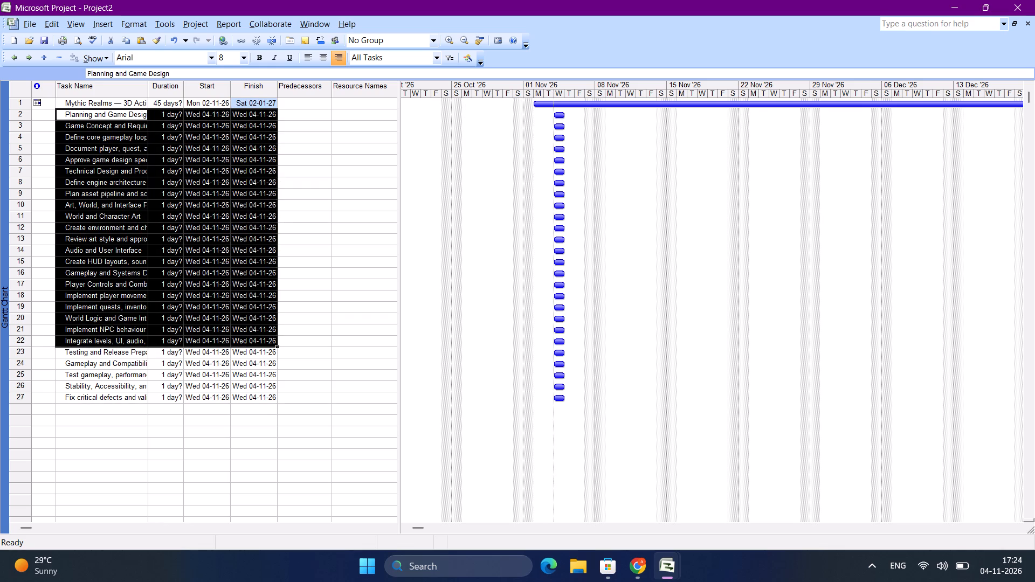
pyautogui.moveTo(239, 336); pyautogui.dragTo(254, 415)
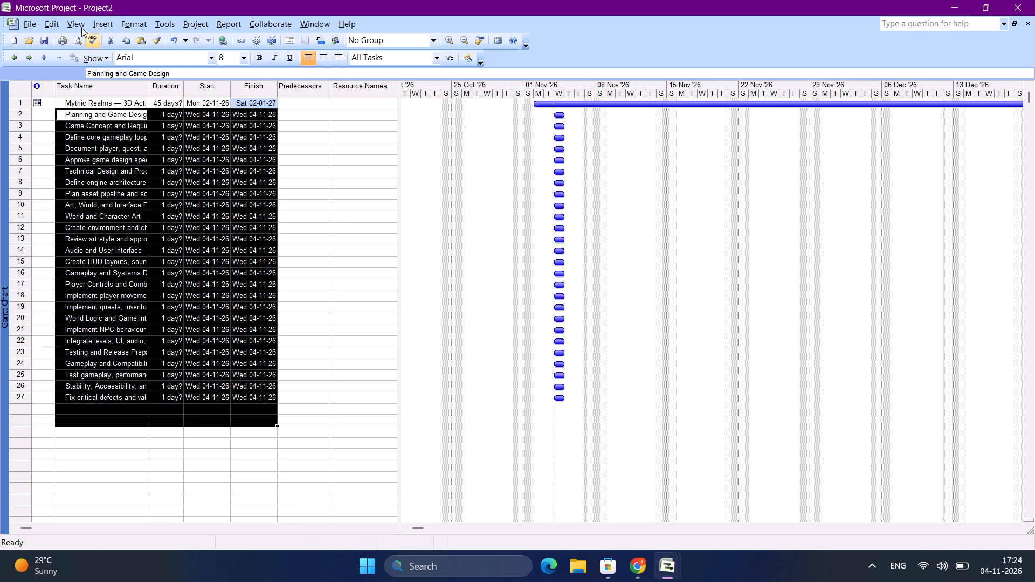
pyautogui.click(28, 56)
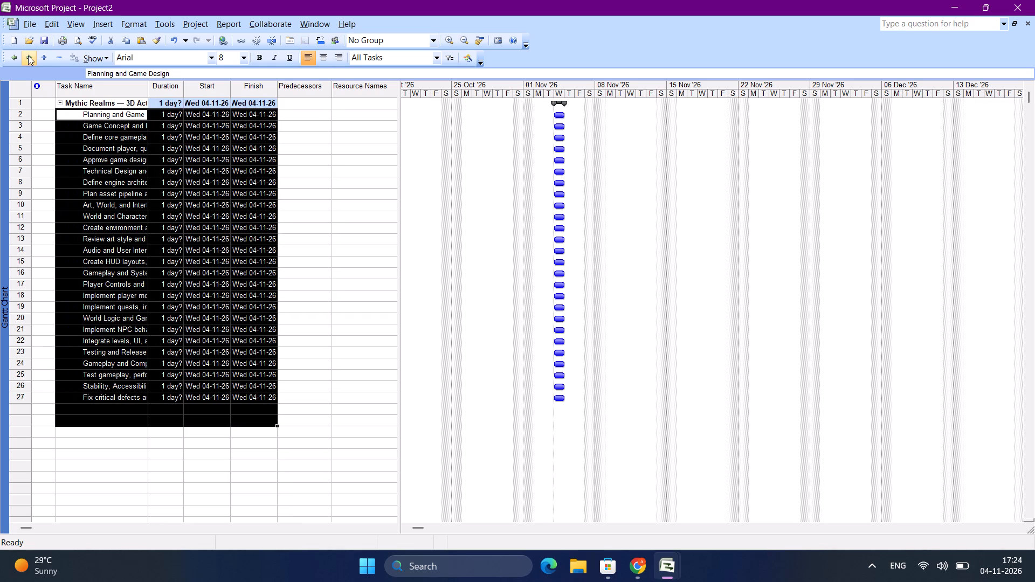
pyautogui.click(469, 210)
pyautogui.click(411, 210)
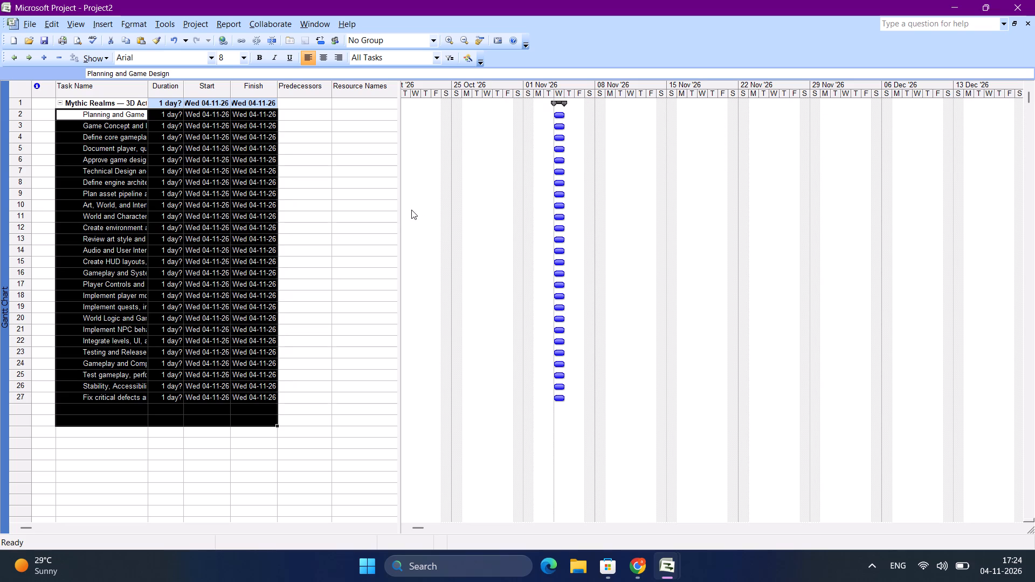
pyautogui.click(339, 214)
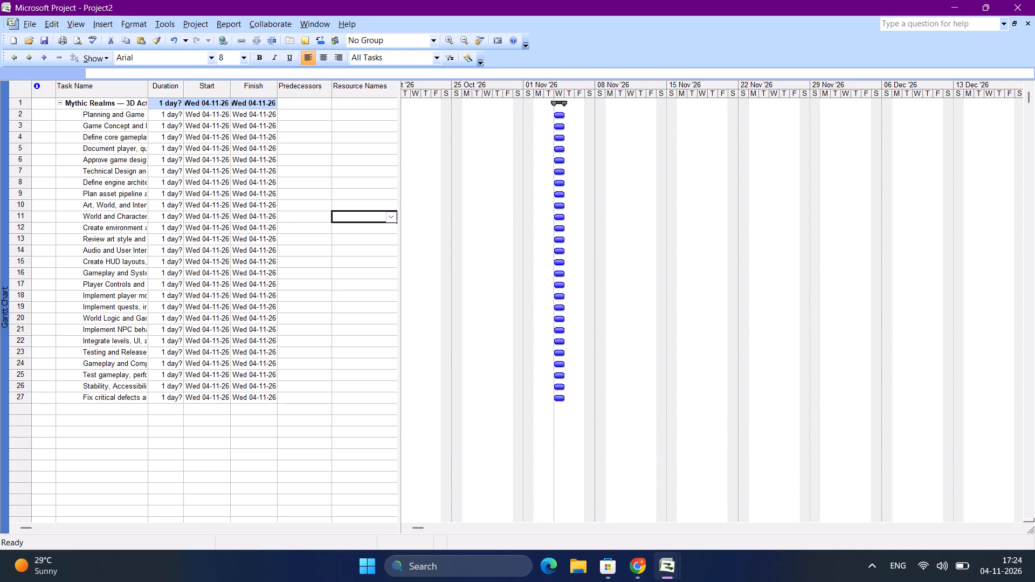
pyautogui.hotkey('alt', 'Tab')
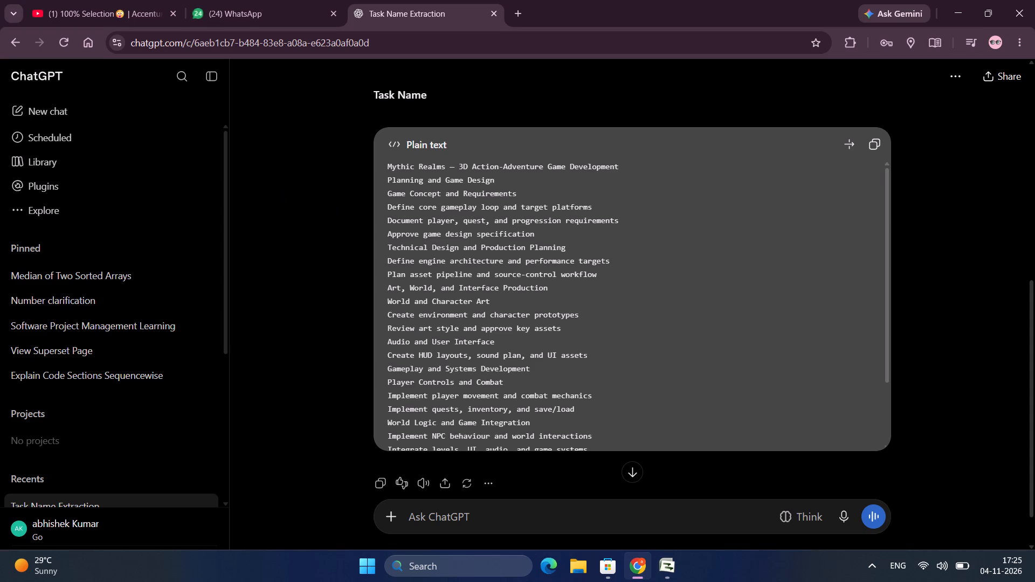
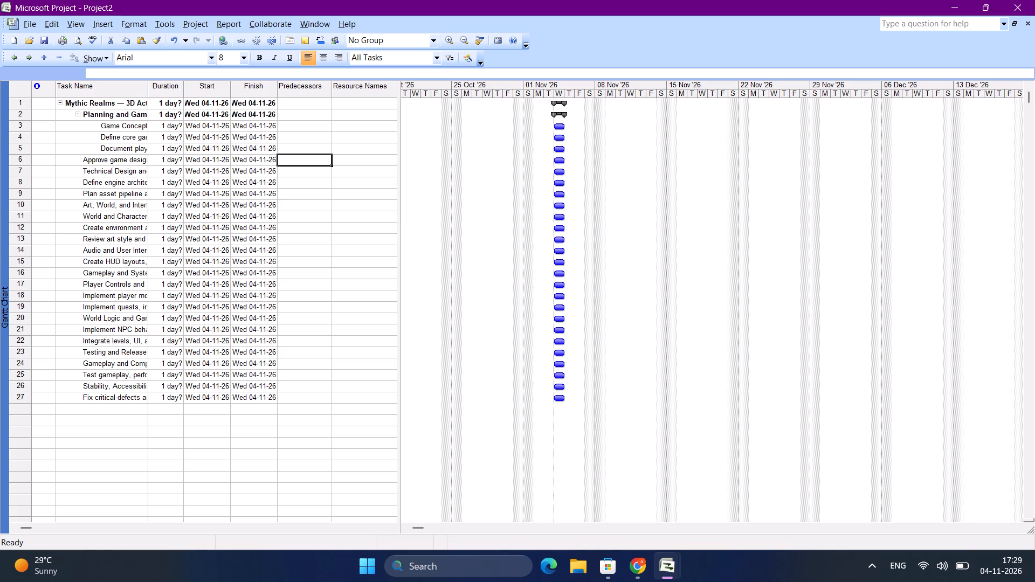
# In Microsoft Project, indent tasks 7 to 17, Technical Design through Player Controls and Combat, one level beneath task 6.
pyautogui.click(73, 167)
pyautogui.moveTo(73, 167); pyautogui.dragTo(256, 285)
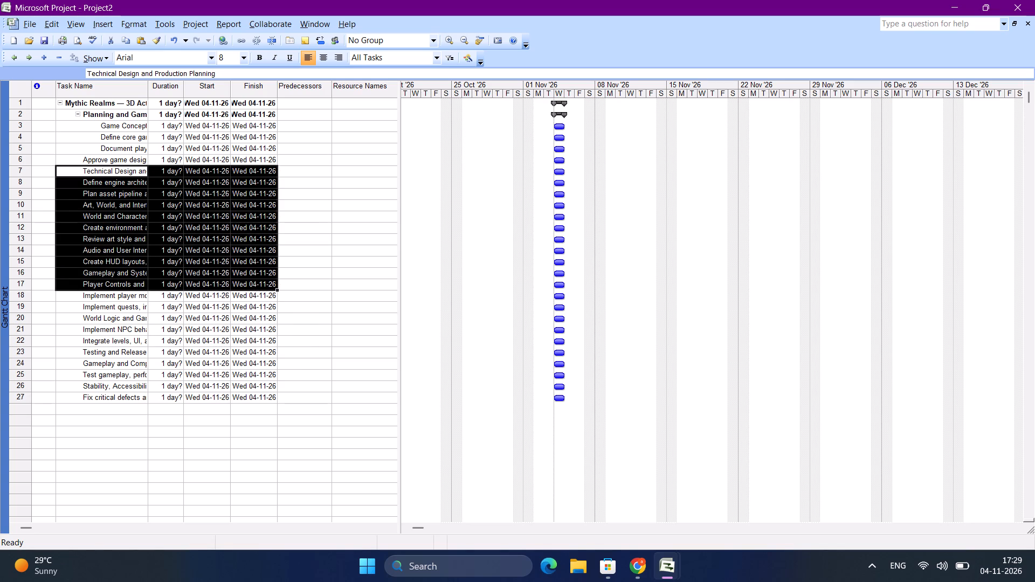
pyautogui.moveTo(256, 285); pyautogui.dragTo(260, 288)
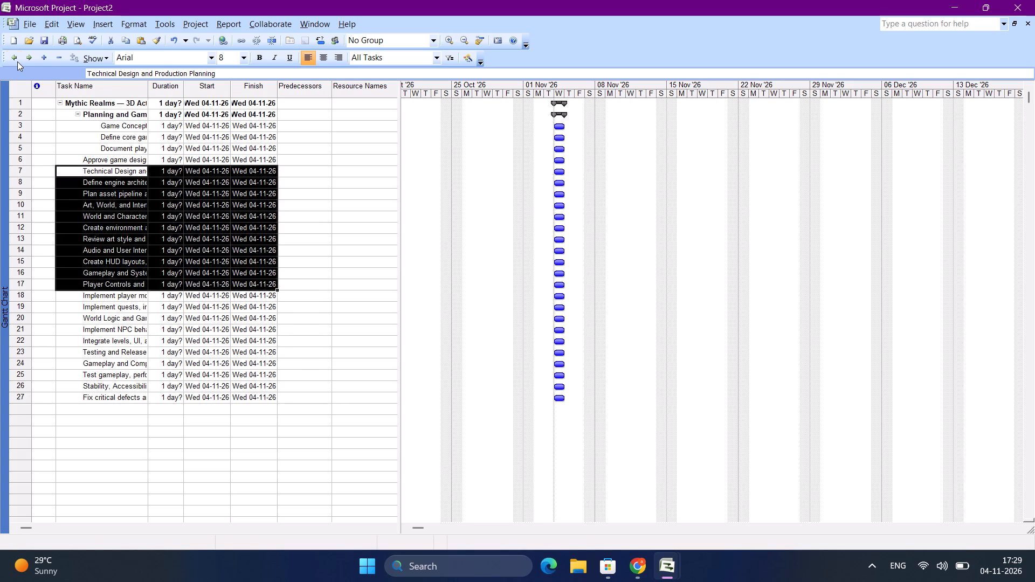
pyautogui.click(28, 59)
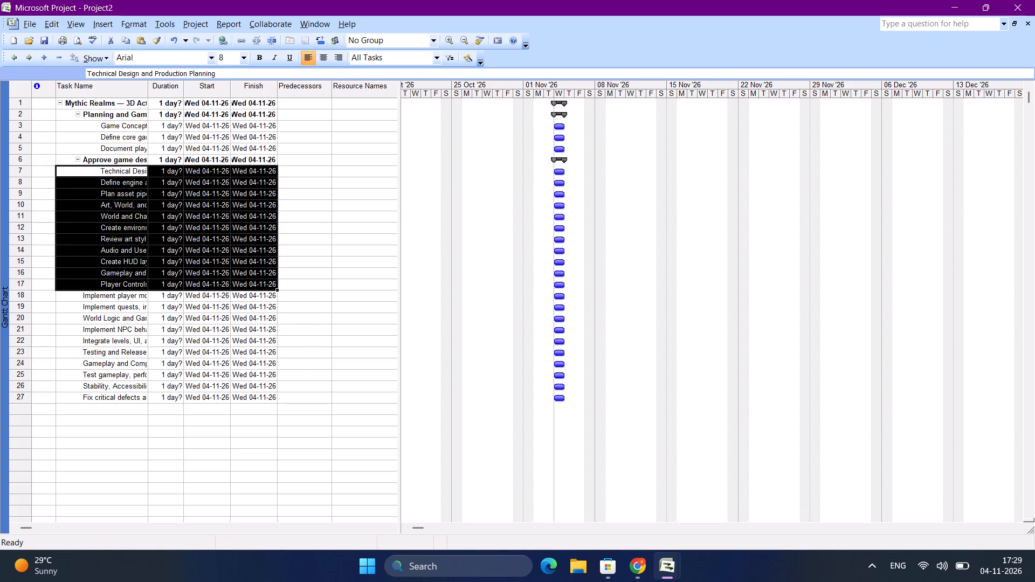
pyautogui.click(440, 268)
pyautogui.click(337, 251)
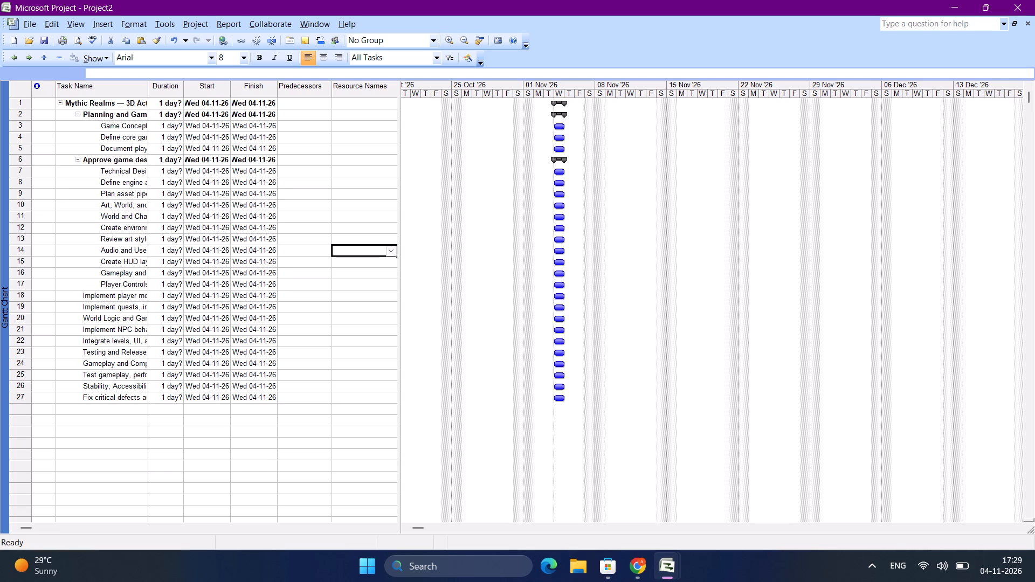
# Indent tasks 19 to 27, from Implement quests through Fix critical defects, one level beneath task 18.
pyautogui.moveTo(66, 308); pyautogui.dragTo(215, 360)
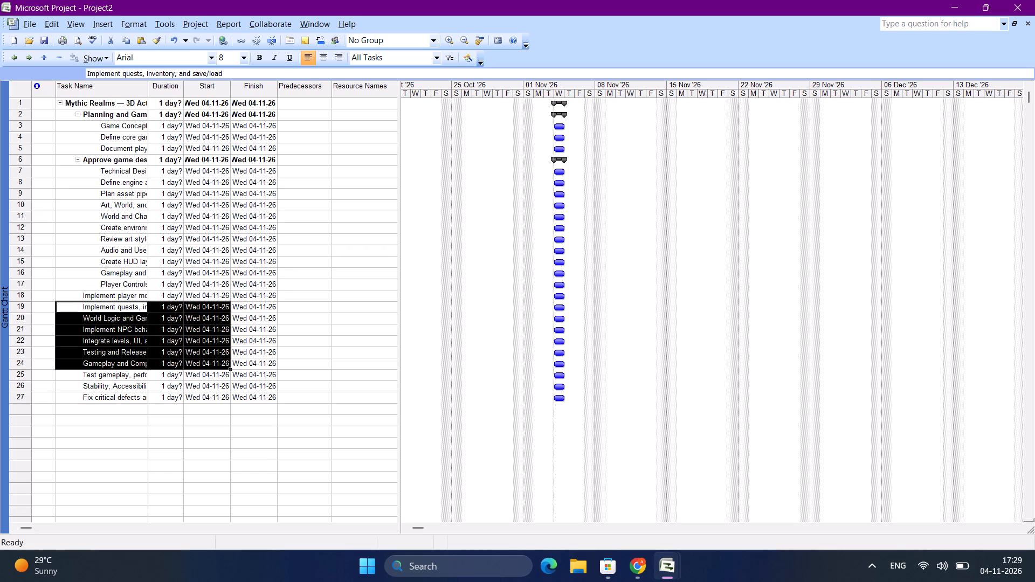
pyautogui.moveTo(215, 360); pyautogui.dragTo(258, 393)
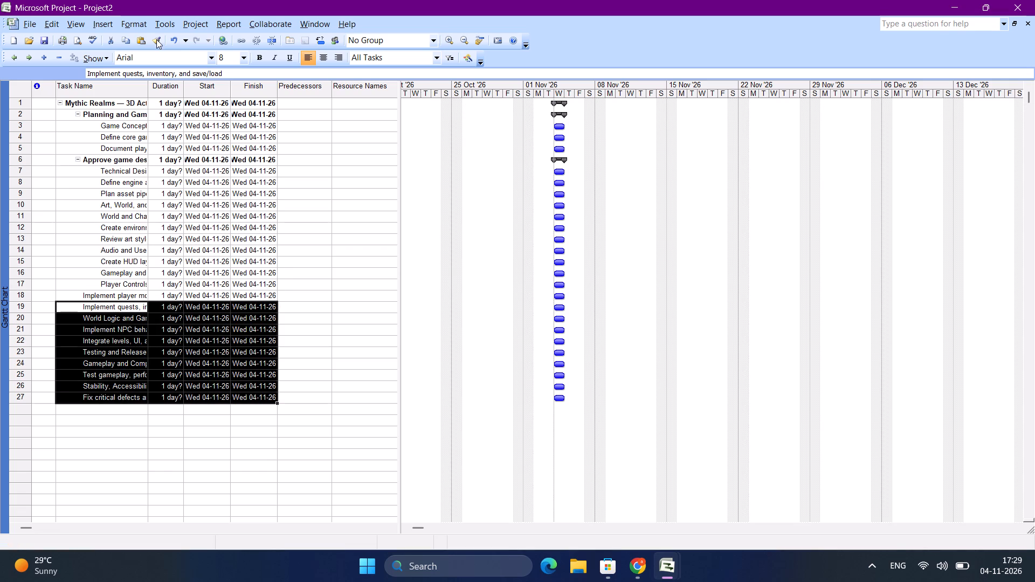
pyautogui.click(23, 54)
pyautogui.click(349, 285)
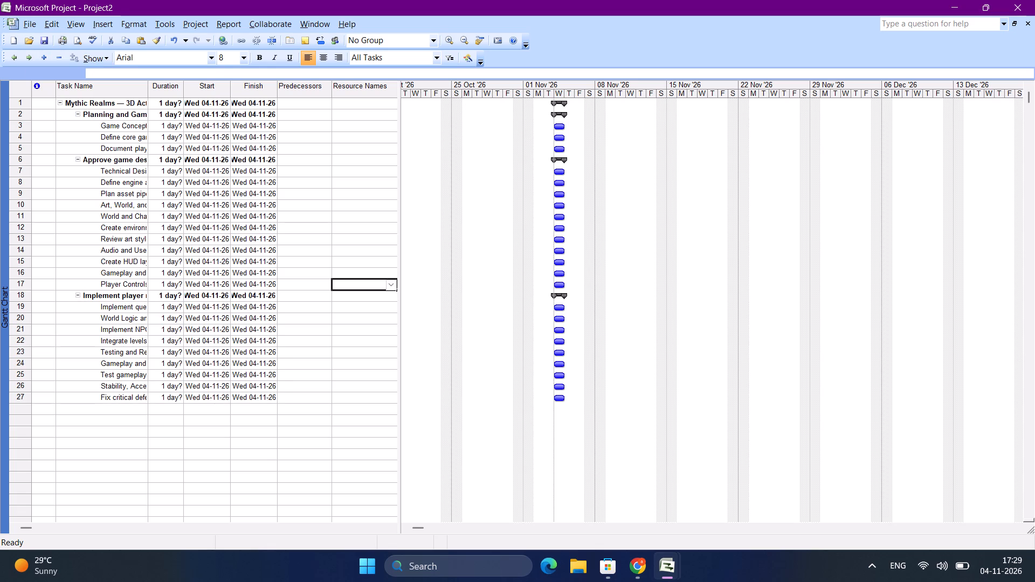
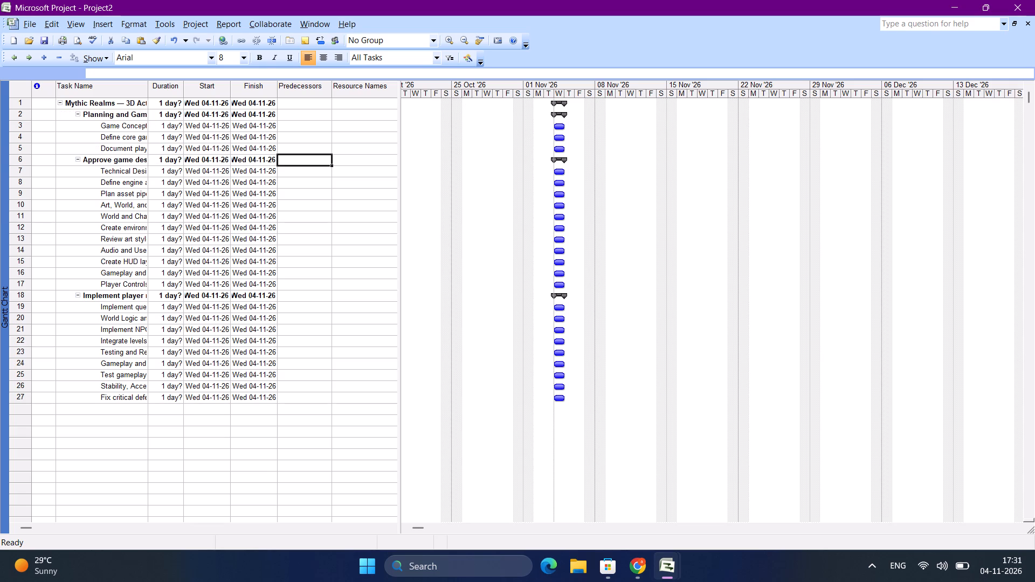
# Set task 2 as the predecessor of summary task 6 and task 6 as the predecessor of summary task 18.
pyautogui.press('2')
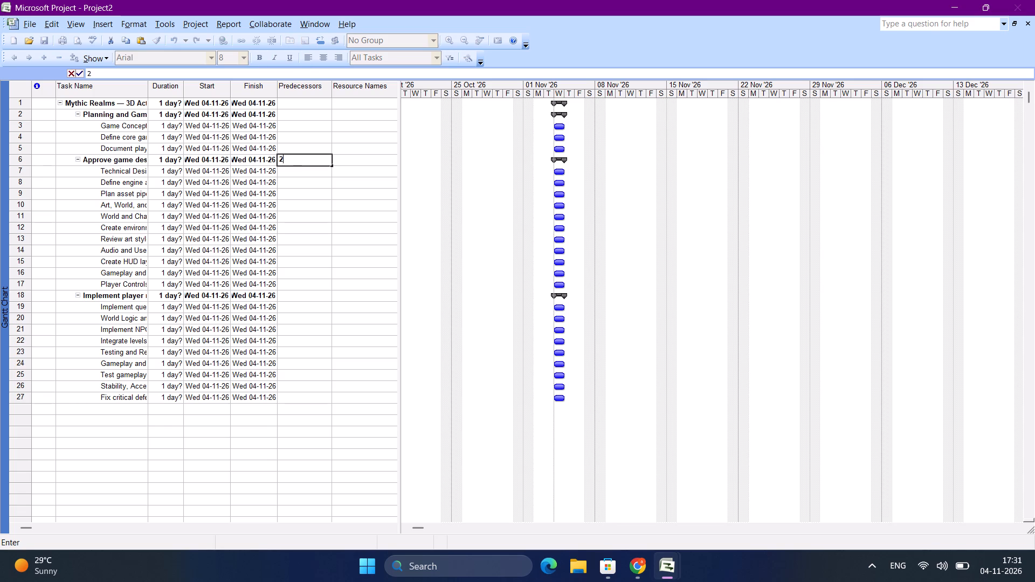
pyautogui.press('Return')
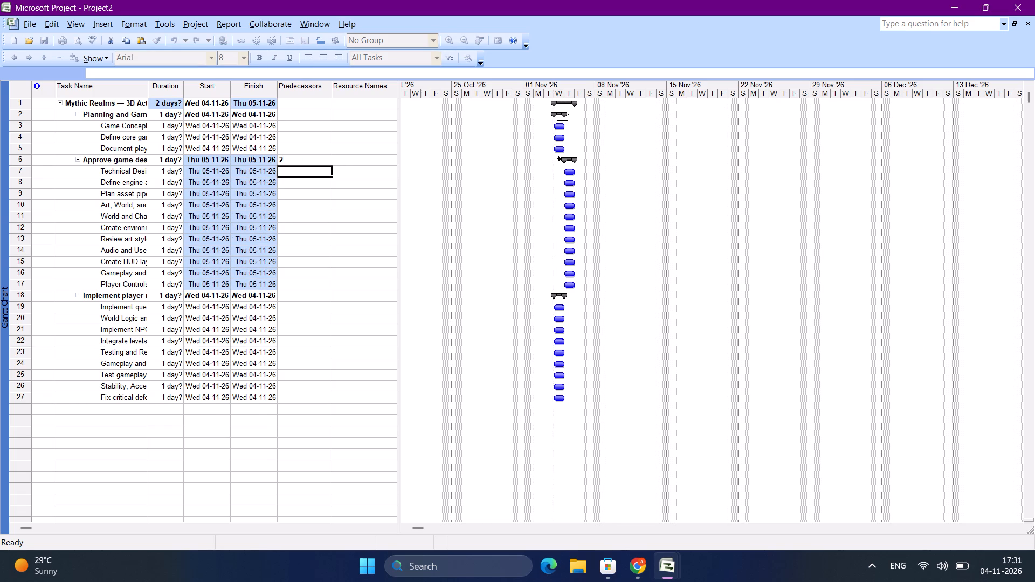
pyautogui.click(310, 295)
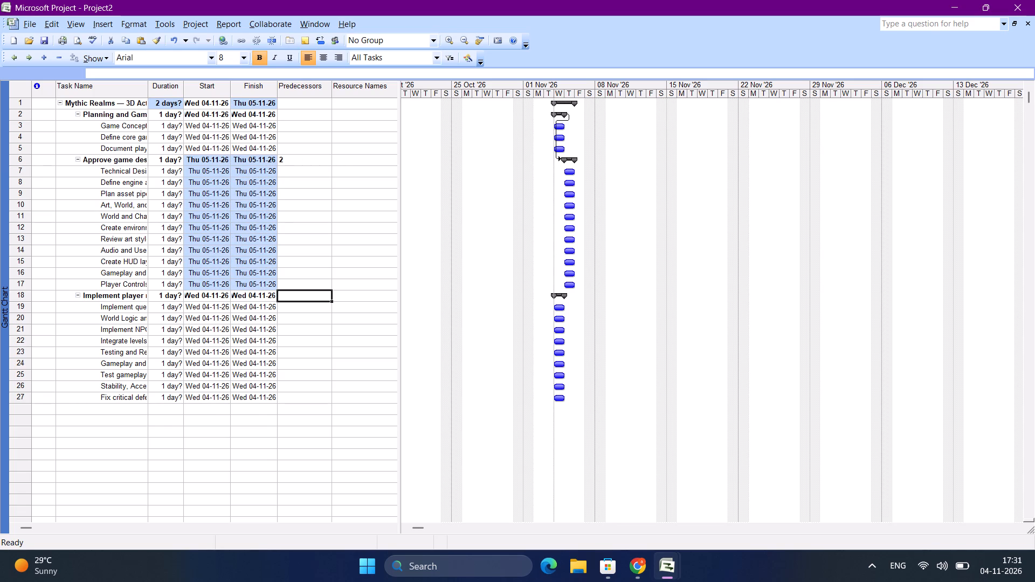
pyautogui.press('6')
pyautogui.press('Return')
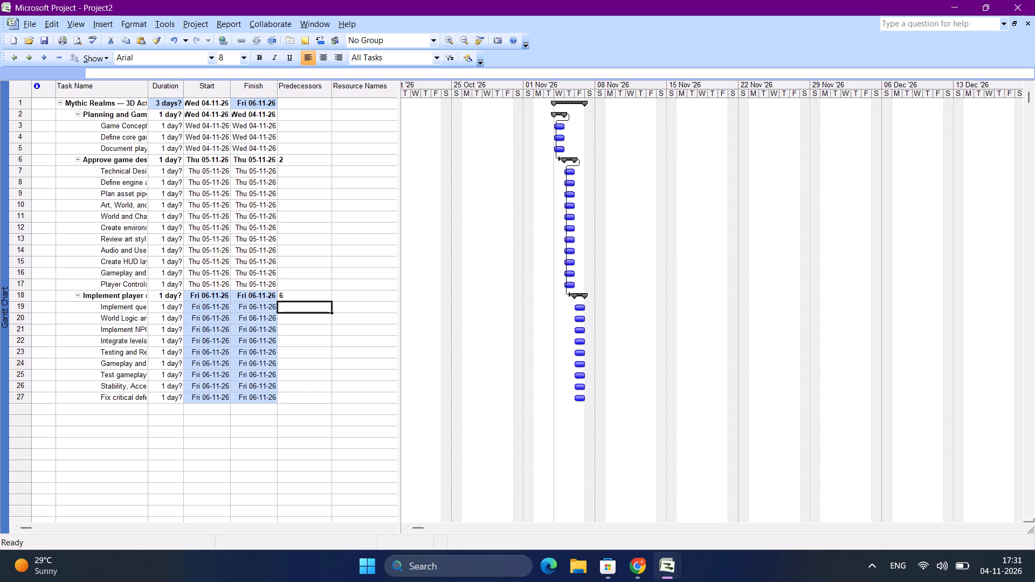
# Set the durations of tasks 3, 4 and 5 under the planning phase to 5 days each.
pyautogui.click(166, 172)
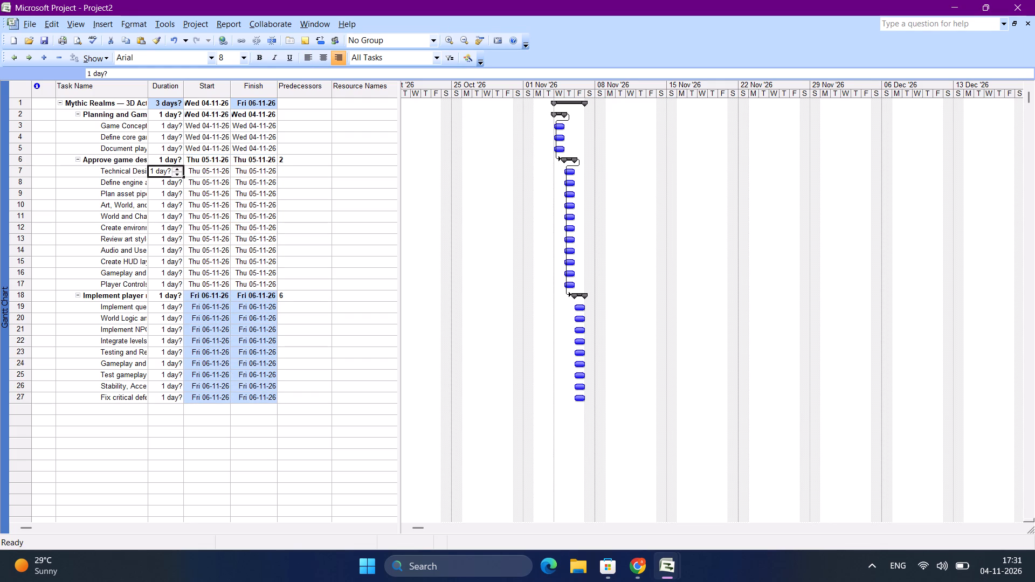
pyautogui.click(163, 123)
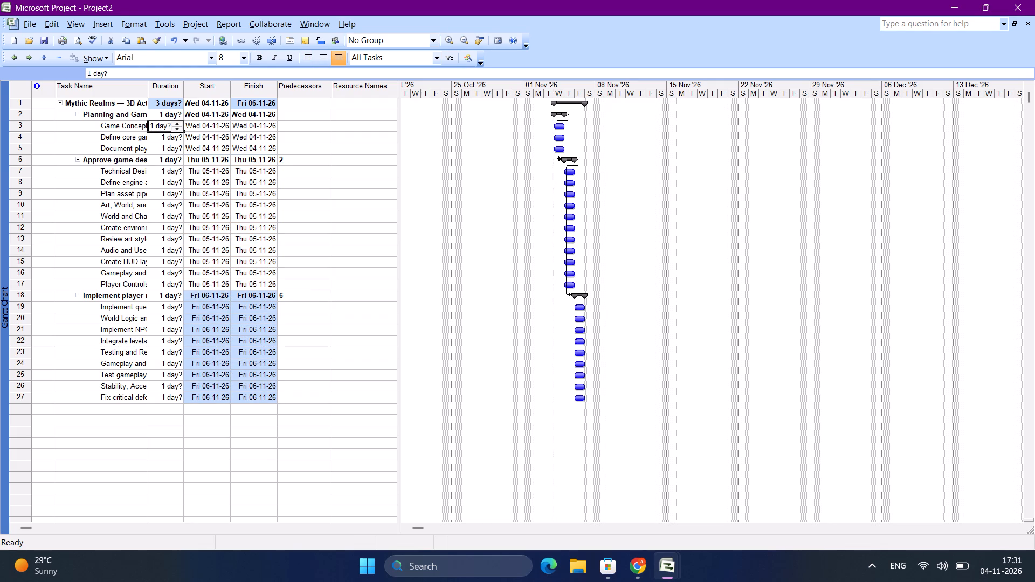
pyautogui.tripleClick(180, 122)
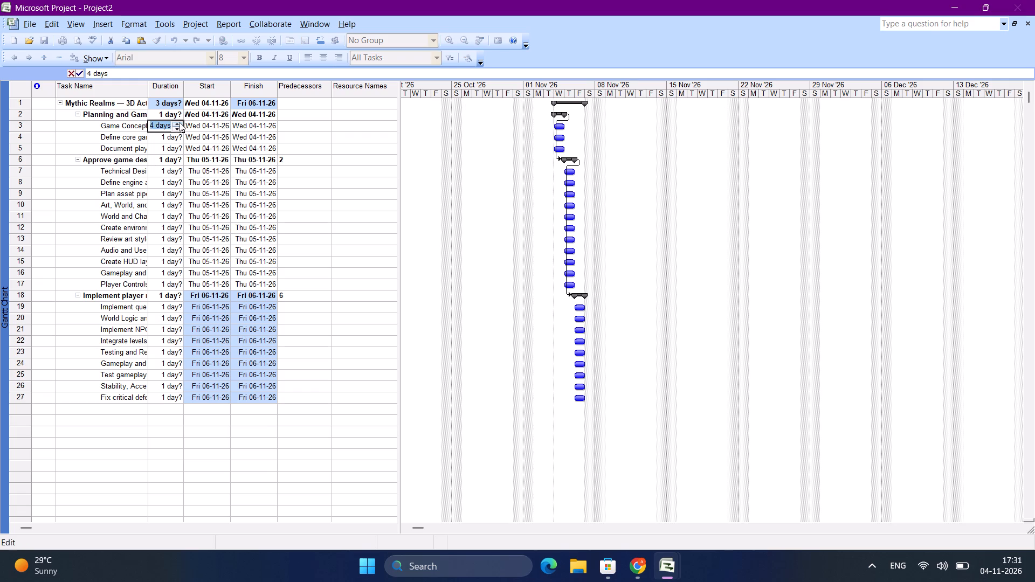
pyautogui.click(180, 122)
pyautogui.click(156, 138)
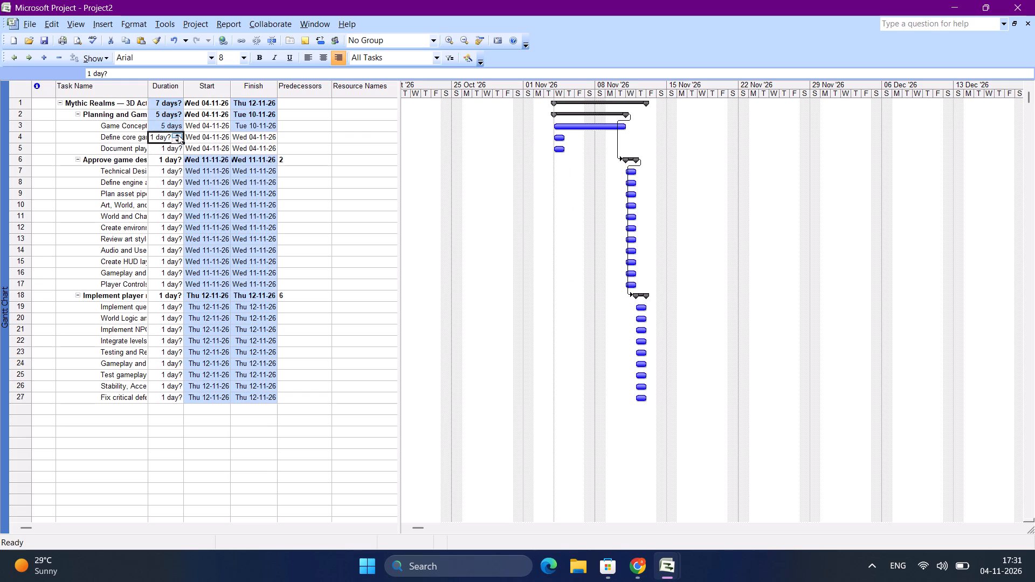
pyautogui.tripleClick(178, 135)
pyautogui.click(178, 135)
pyautogui.click(156, 150)
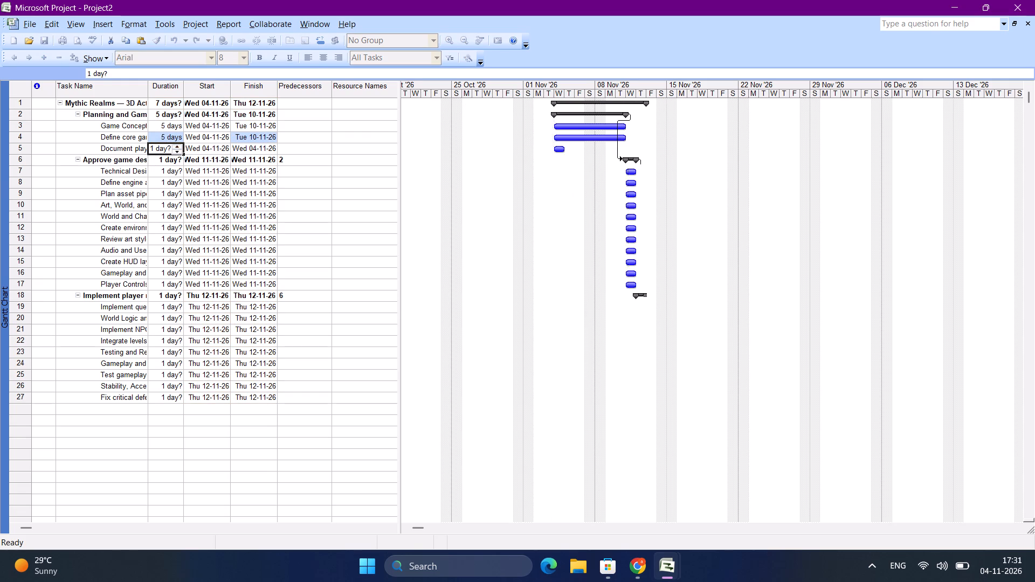
pyautogui.tripleClick(178, 149)
pyautogui.click(178, 149)
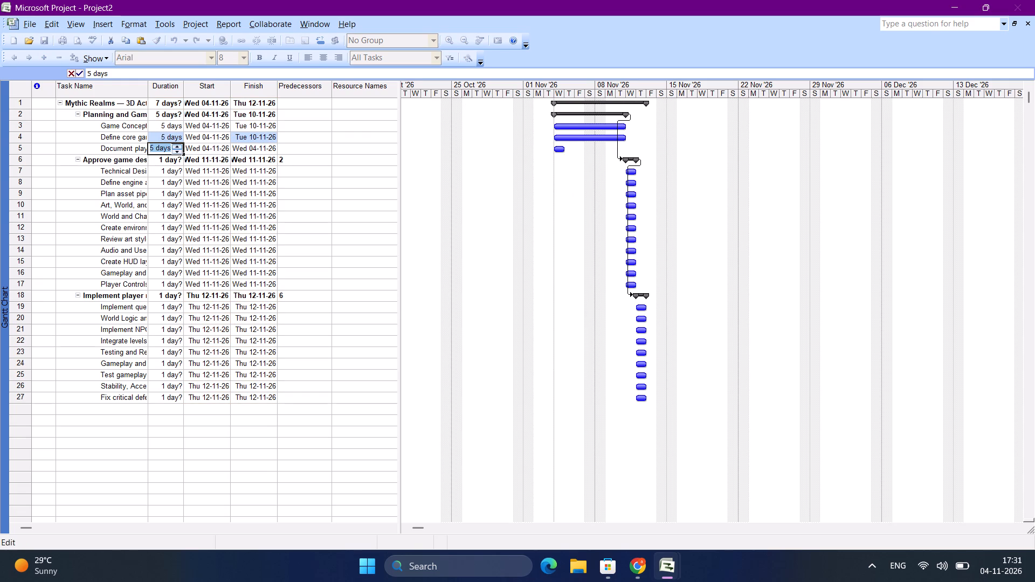
pyautogui.click(160, 174)
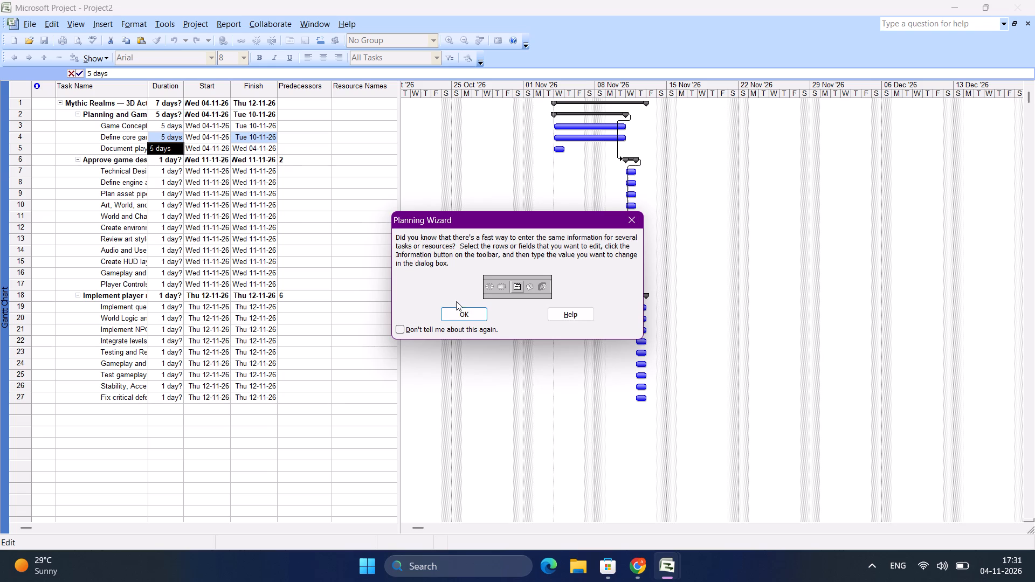
pyautogui.click(457, 314)
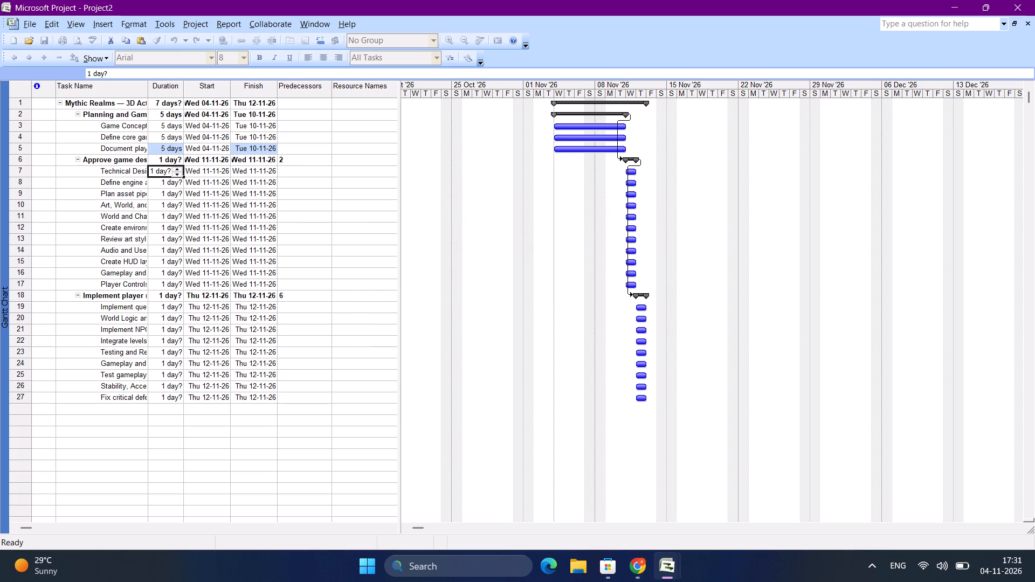
# Set the duration of task 7, Technical Design, to 5 days and of tasks 8 and 9 to 2 days each.
pyautogui.tripleClick(175, 169)
pyautogui.click(175, 169)
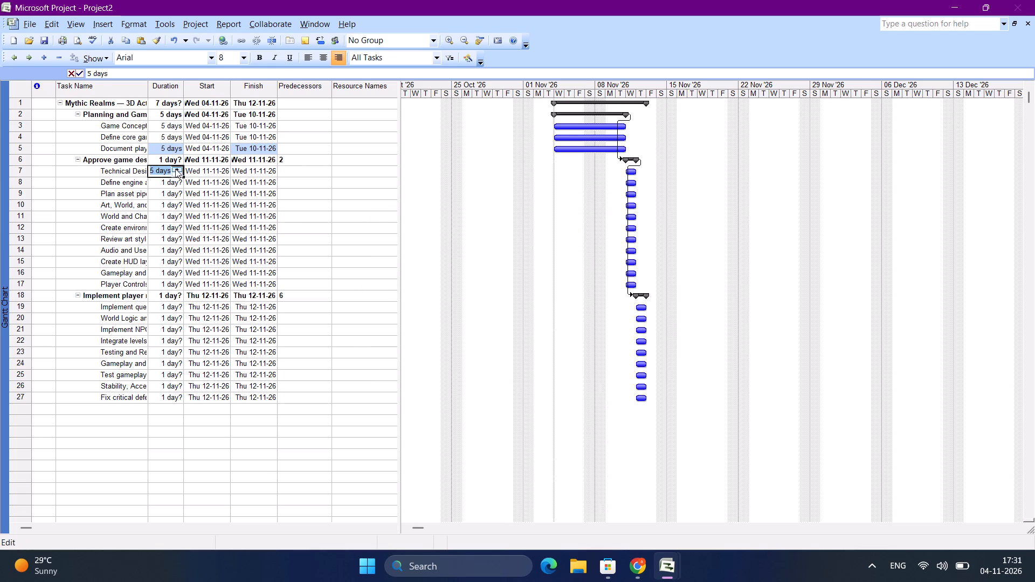
pyautogui.click(177, 188)
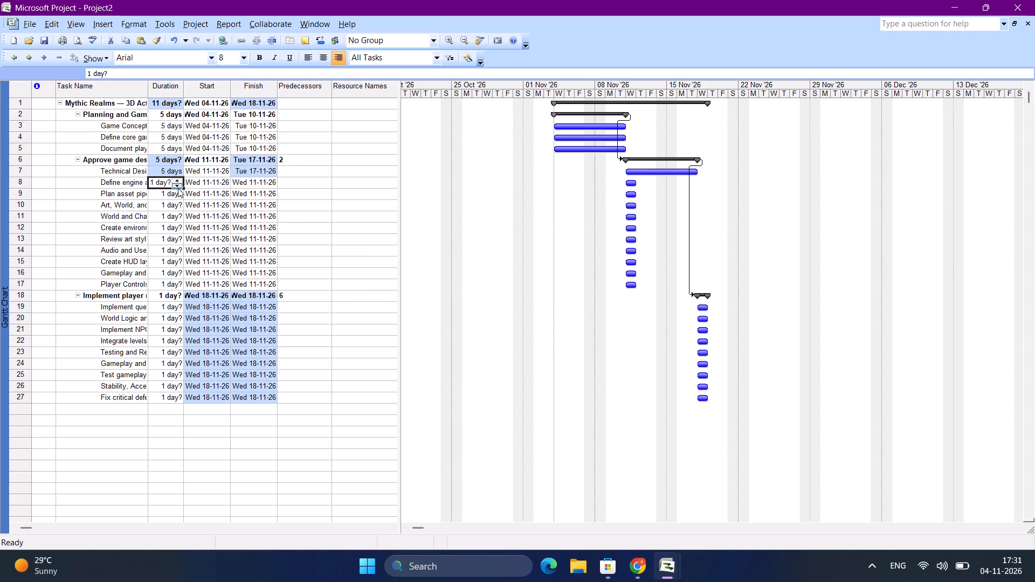
pyautogui.click(178, 181)
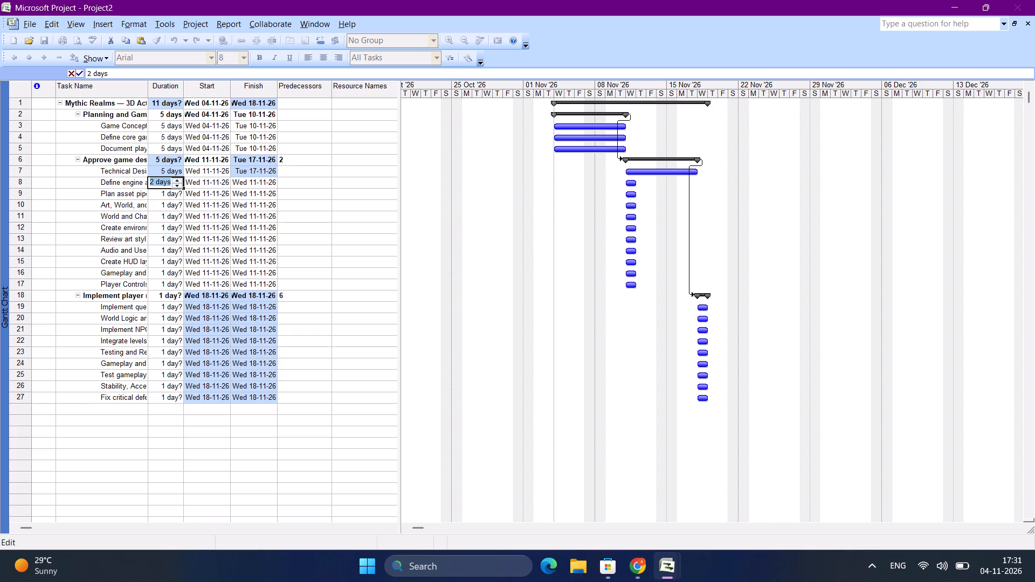
pyautogui.click(170, 200)
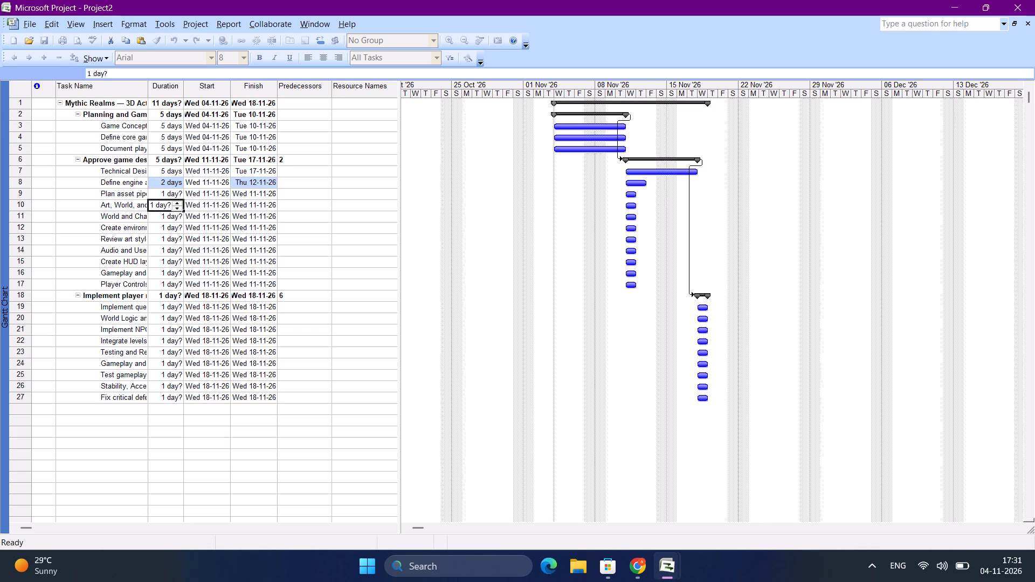
pyautogui.click(166, 193)
pyautogui.click(175, 193)
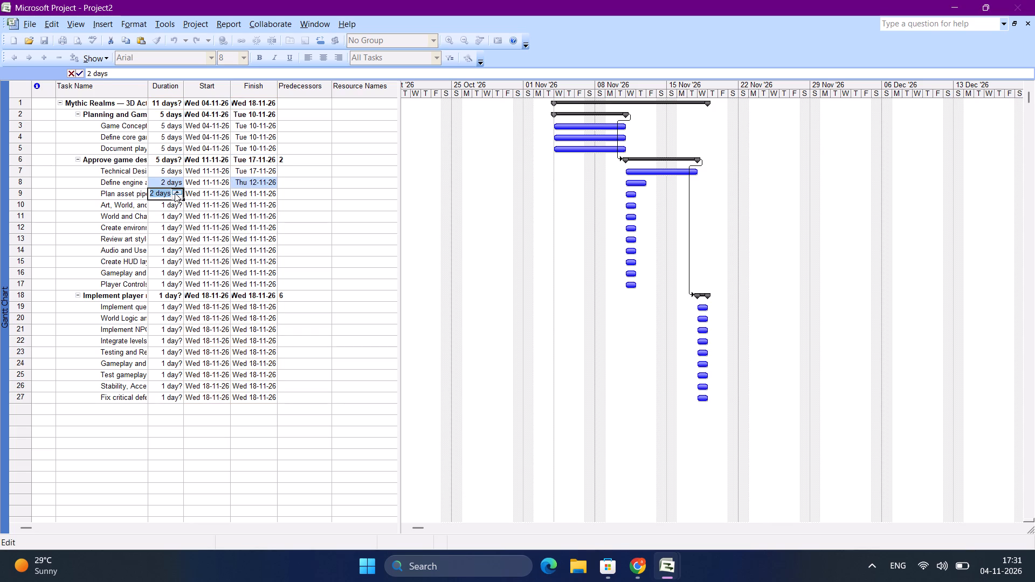
# Set the durations of tasks 10 and 11, the art and world tasks, to 4 days each.
pyautogui.click(173, 210)
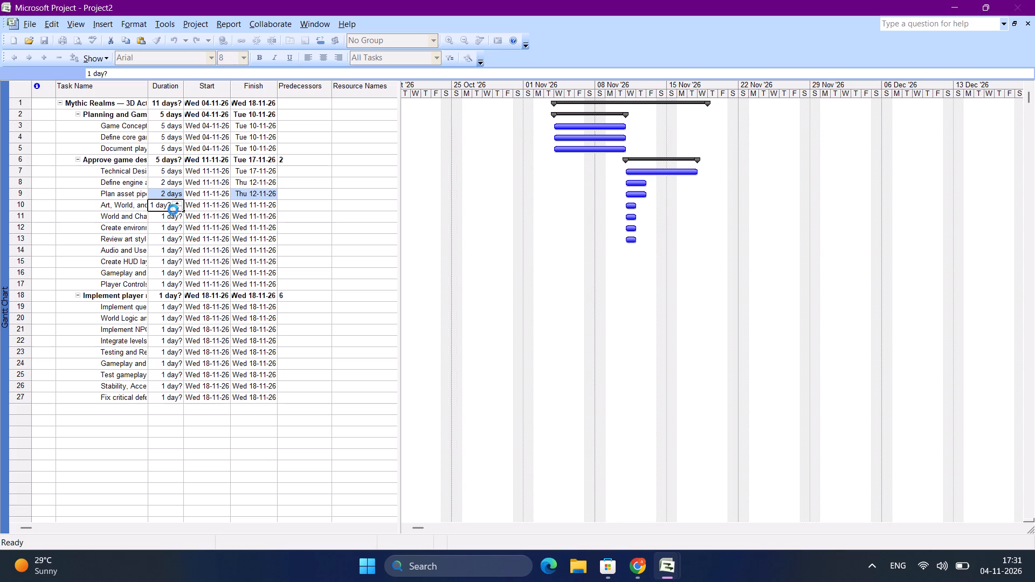
pyautogui.tripleClick(177, 205)
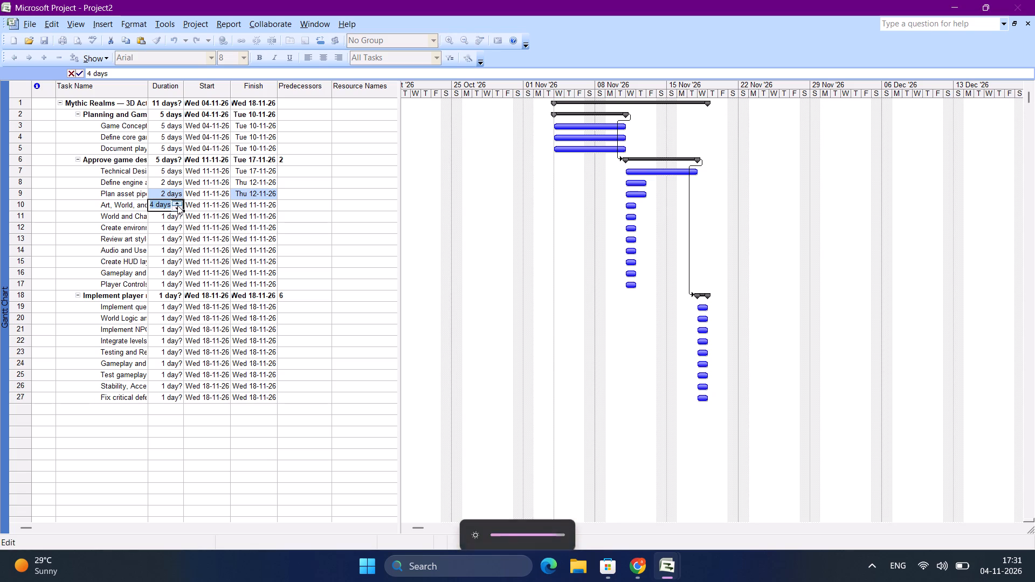
pyautogui.click(168, 218)
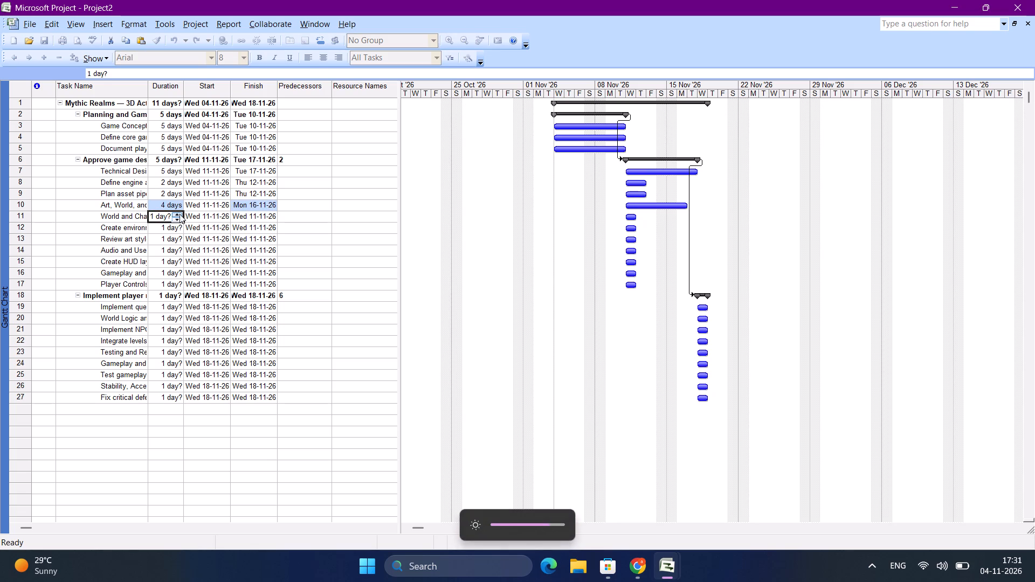
pyautogui.tripleClick(181, 213)
# Set the duration of task 12 to 5 days, keeping it estimated, and of task 13, the art style review, to 7 days.
pyautogui.moveTo(162, 230); pyautogui.dragTo(173, 228)
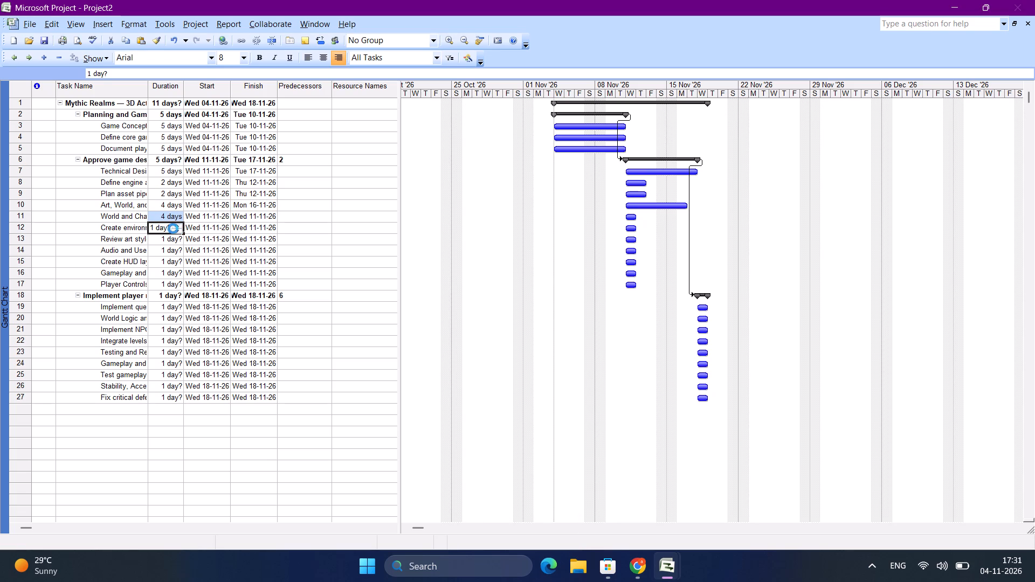
pyautogui.moveTo(173, 228); pyautogui.dragTo(178, 228)
pyautogui.click(160, 227)
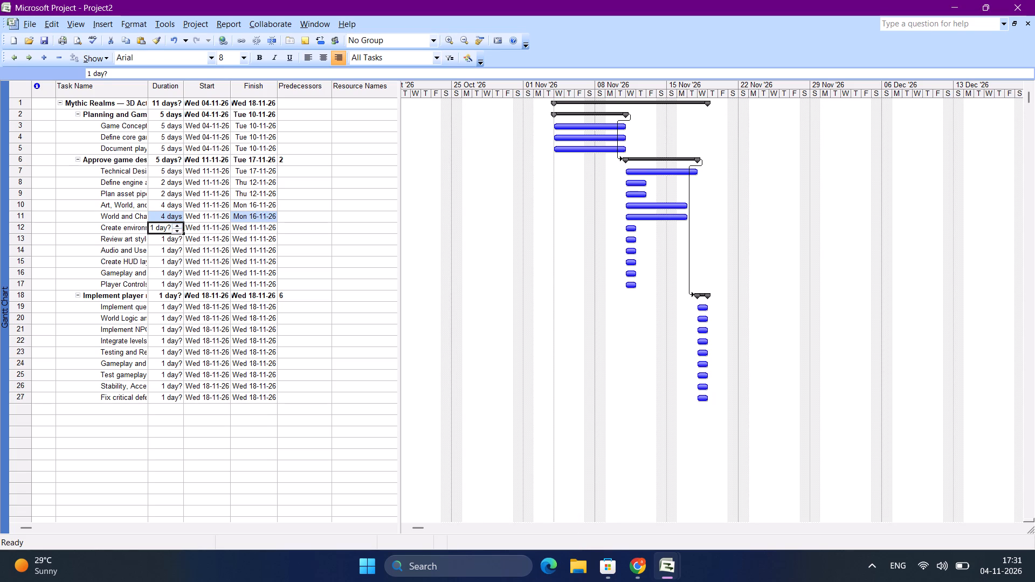
pyautogui.press('Left')
pyautogui.press('BackSpace')
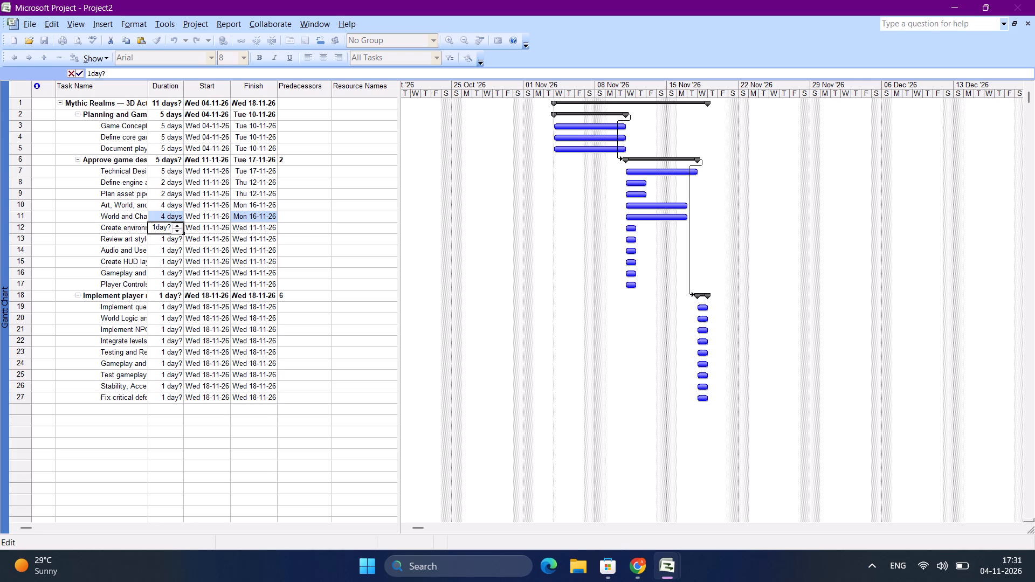
pyautogui.press('BackSpace')
pyautogui.press('5')
pyautogui.press('Return')
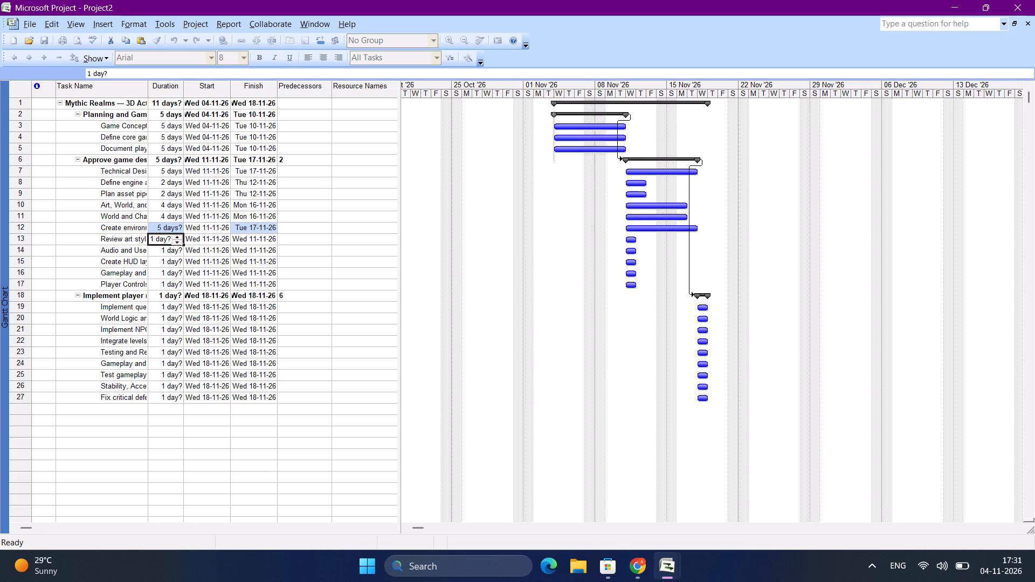
pyautogui.press('7')
pyautogui.press('Return')
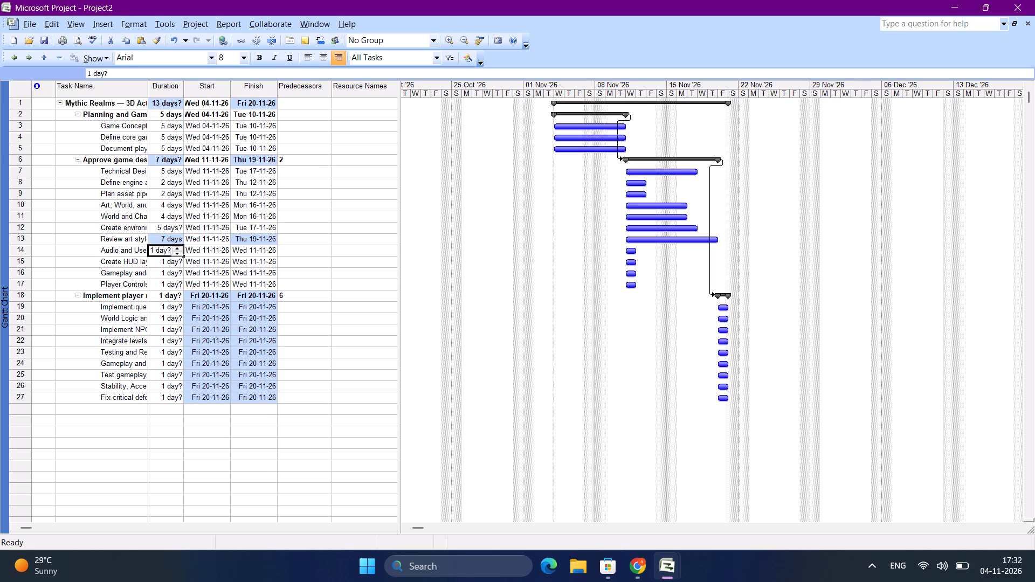
# Set the duration of task 14, the audio task, to 3 days and of tasks 15, 16 and 17 to 2 days each.
pyautogui.press('3')
pyautogui.press('Return')
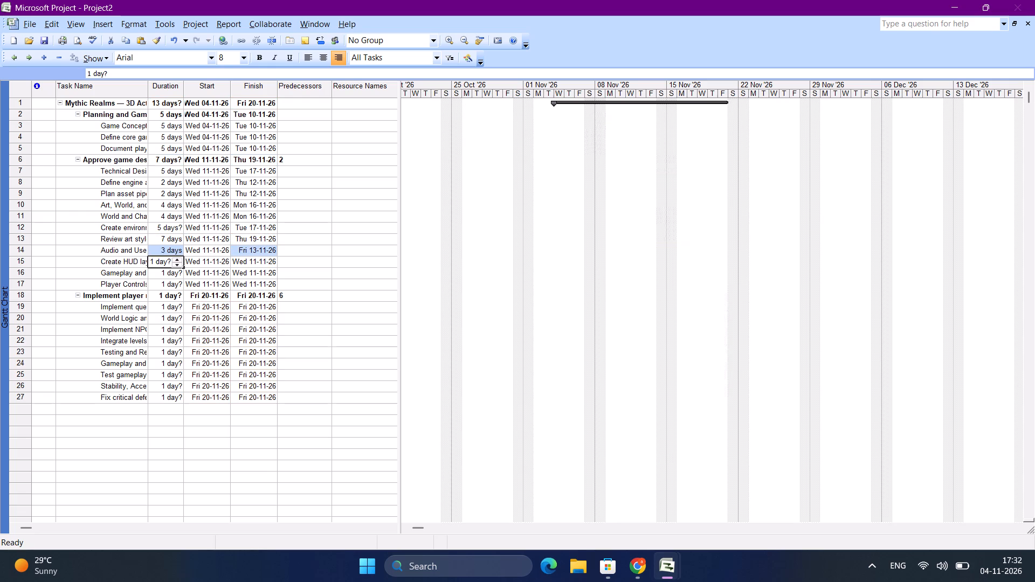
pyautogui.press('2')
pyautogui.press('Return')
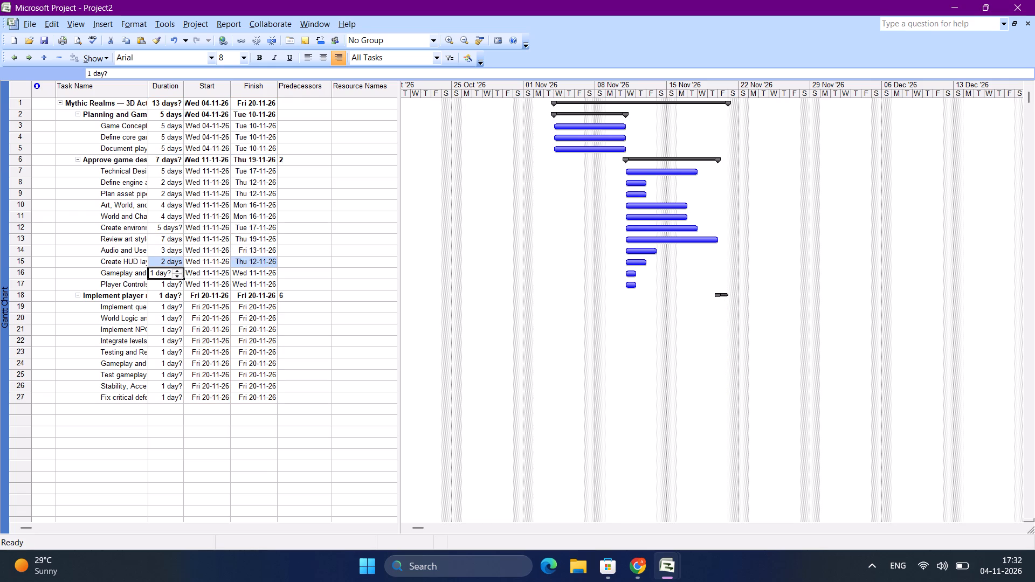
pyautogui.click(162, 273)
pyautogui.press('2')
pyautogui.press('Return')
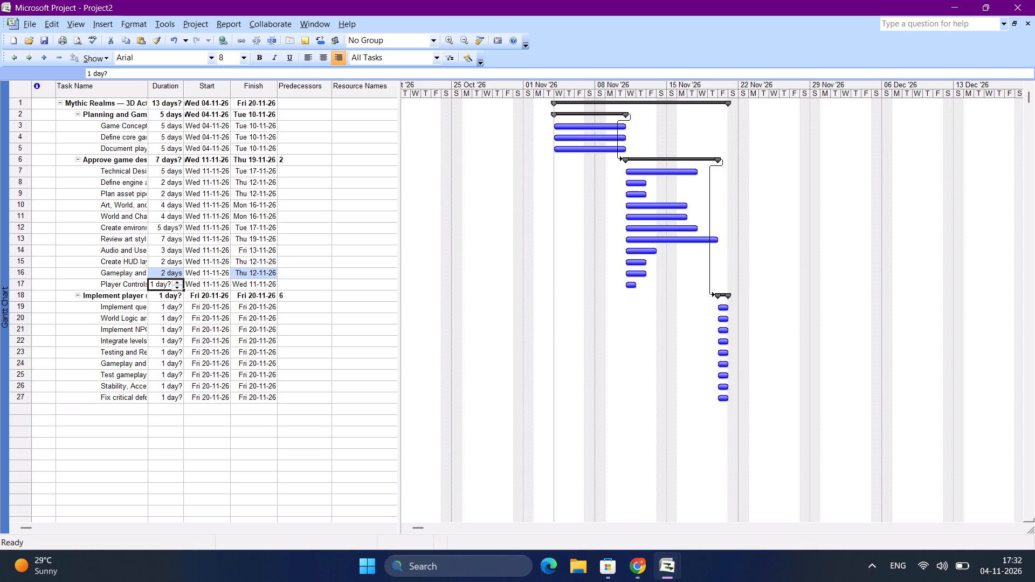
pyautogui.press('2')
pyautogui.press('Return')
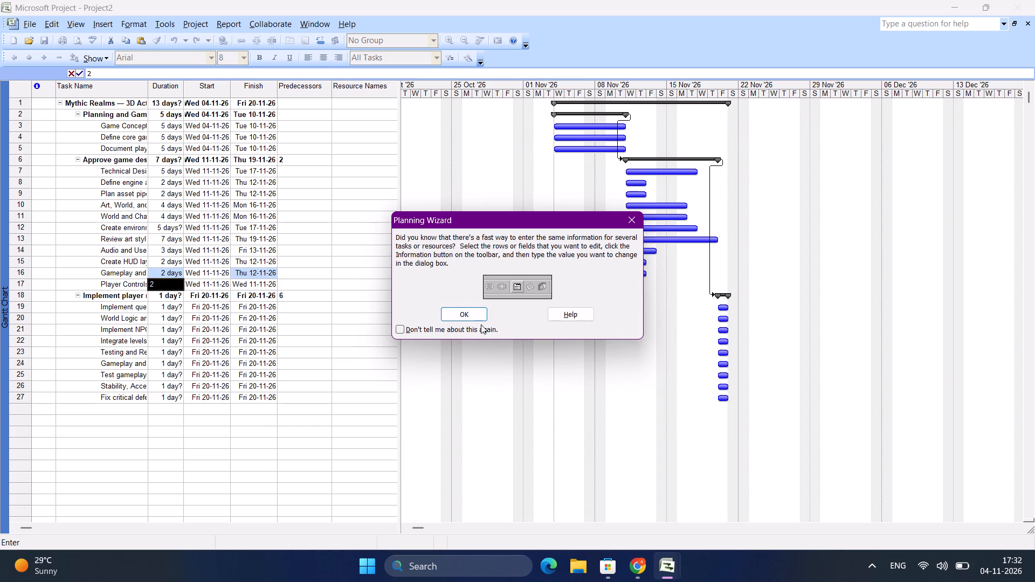
pyautogui.click(470, 307)
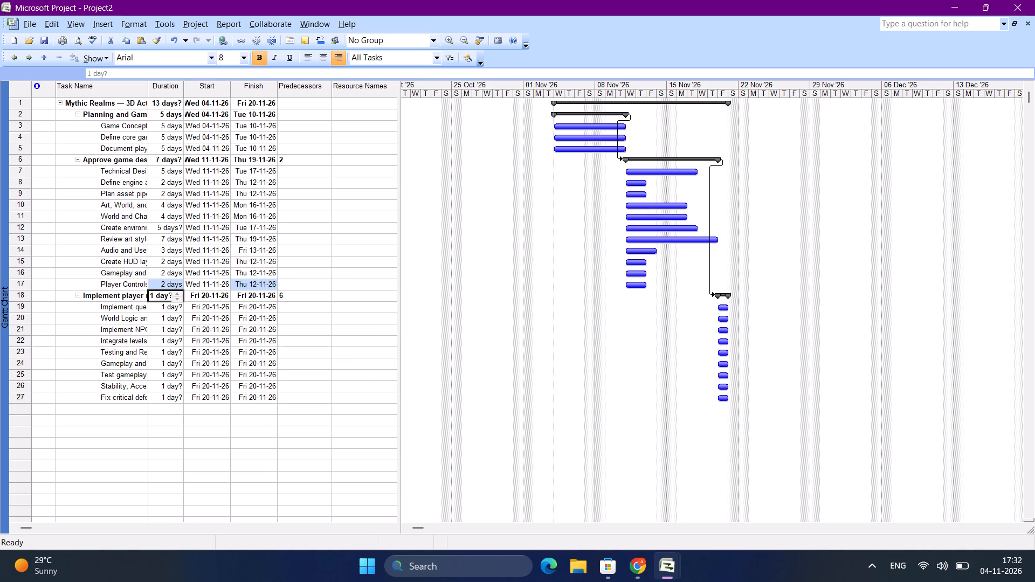
# Set the durations of tasks 19, 20 and 21 to 5, 7 and 9 days respectively.
pyautogui.click(163, 307)
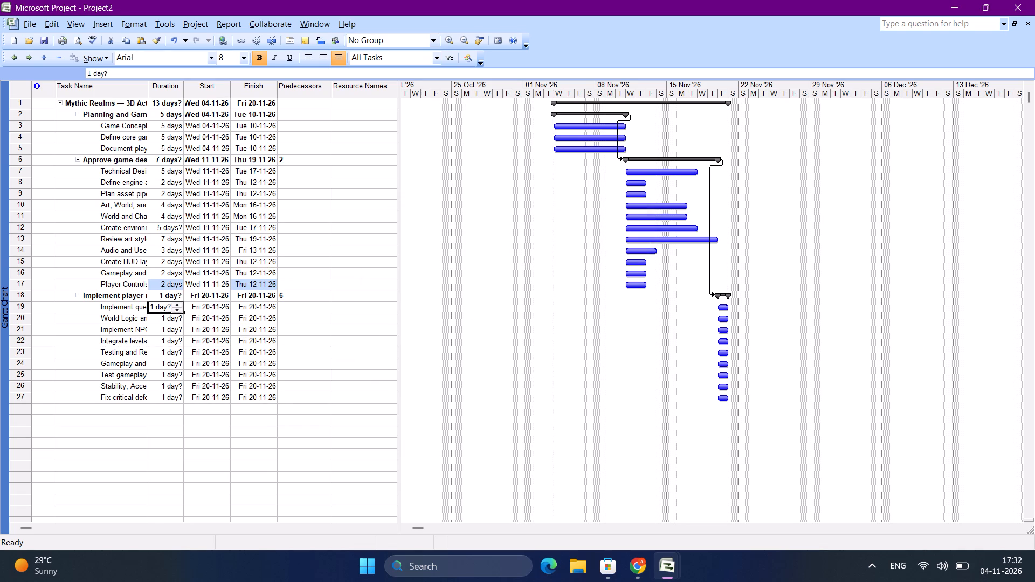
pyautogui.press('5')
pyautogui.press('Return')
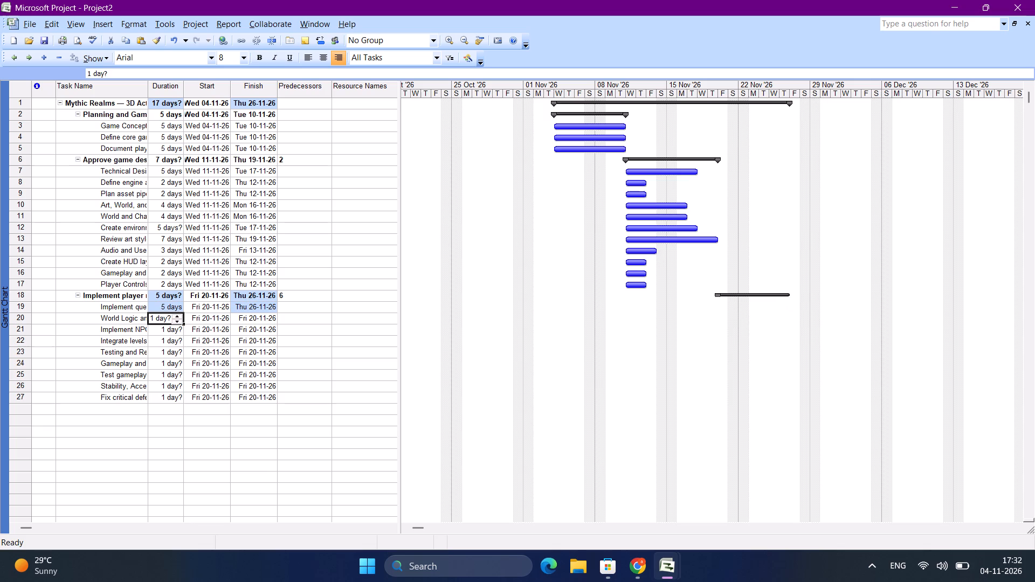
pyautogui.press('7')
pyautogui.press('Return')
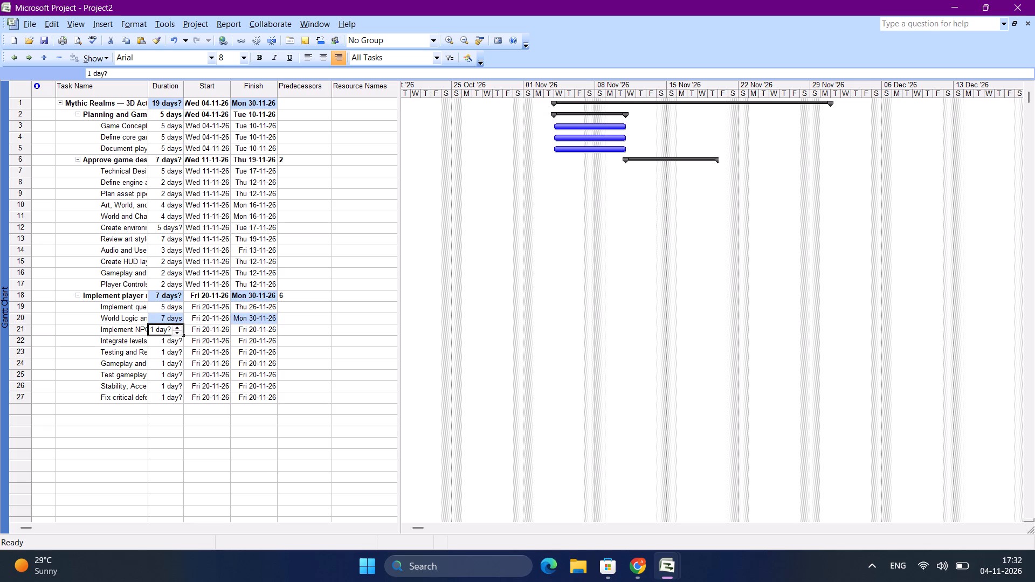
pyautogui.press('9')
pyautogui.press('Return')
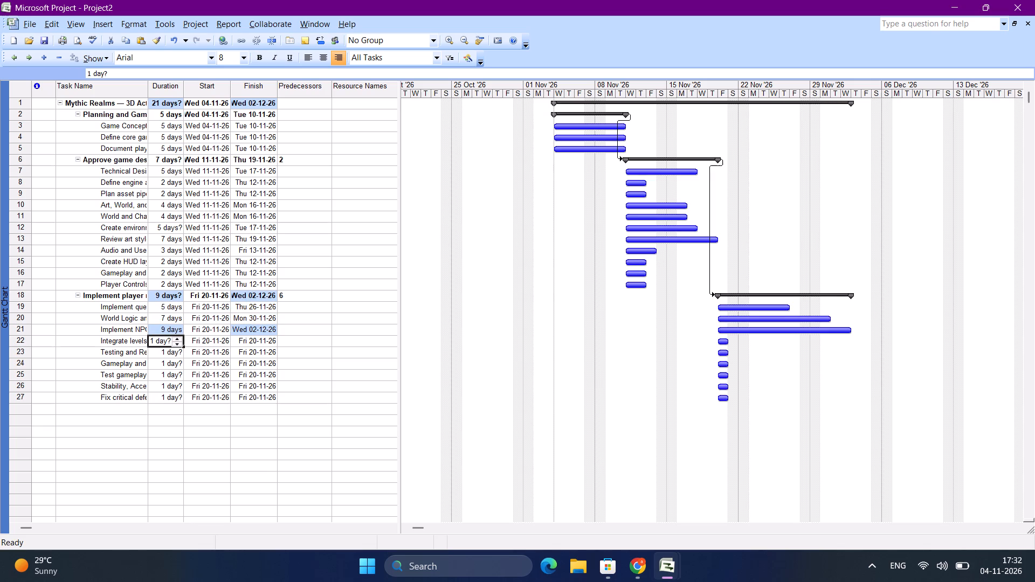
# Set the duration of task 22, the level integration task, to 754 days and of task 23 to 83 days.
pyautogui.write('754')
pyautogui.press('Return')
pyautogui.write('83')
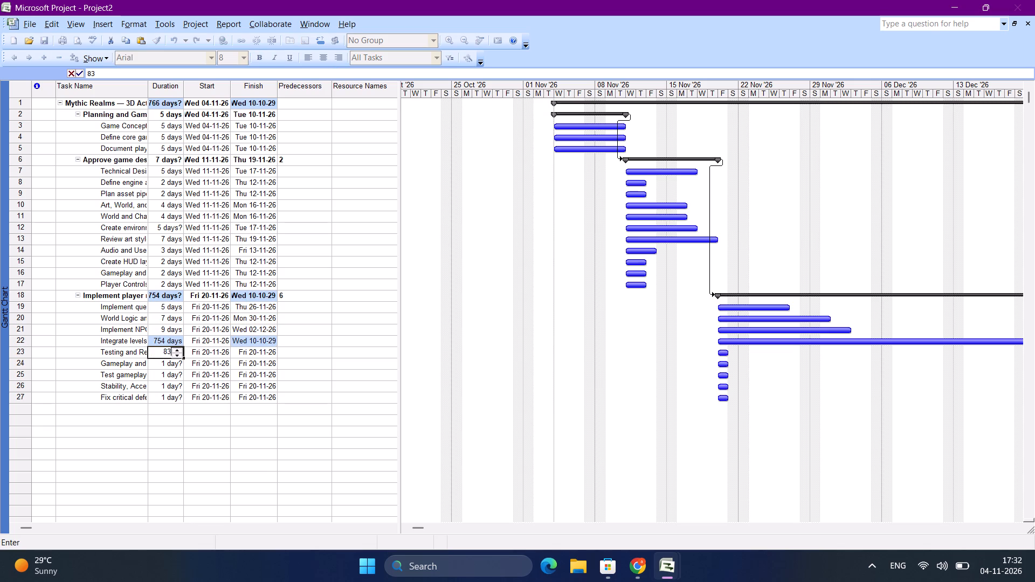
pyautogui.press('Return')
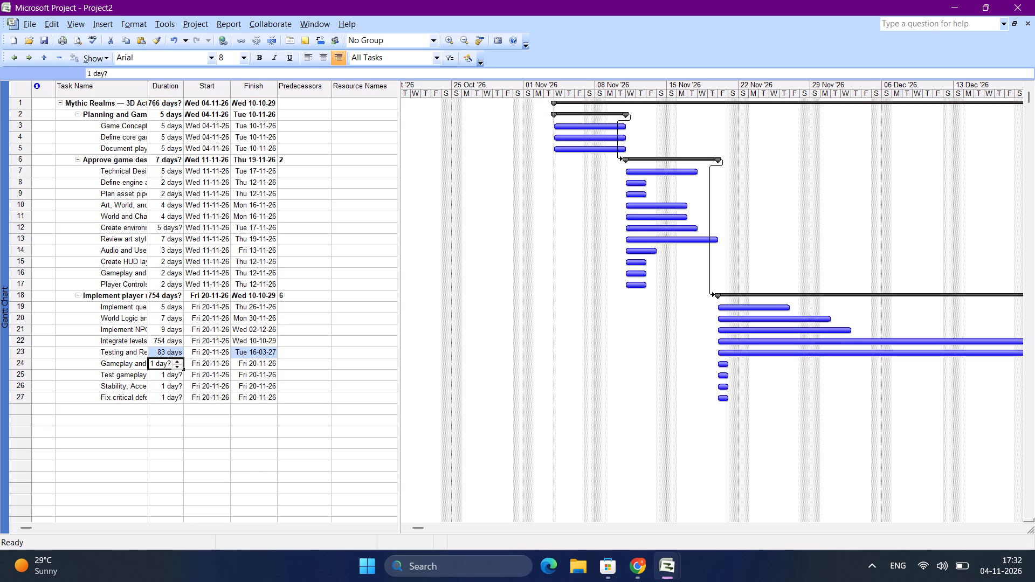
# Correct the duration of task 22 to 7 days and of task 23, the testing task, to 8 days.
pyautogui.click(163, 338)
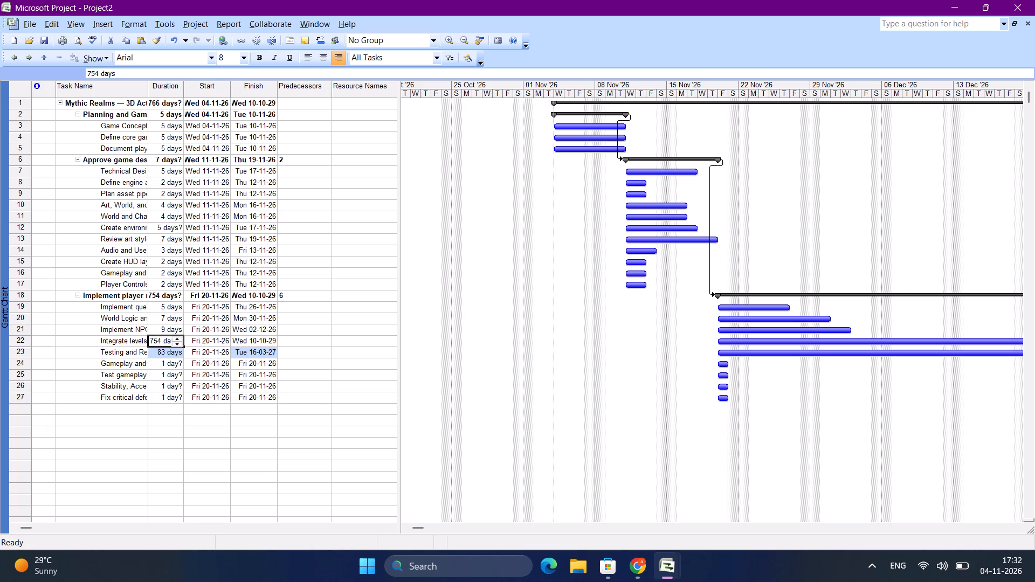
pyautogui.click(162, 341)
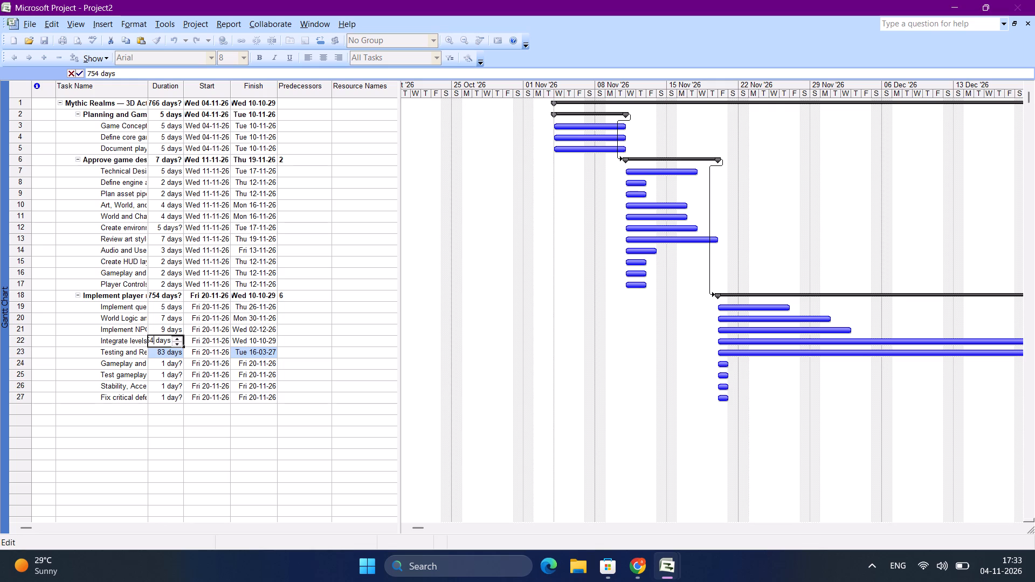
pyautogui.press('BackSpace')
pyautogui.press('BackSpace')
pyautogui.press('Return')
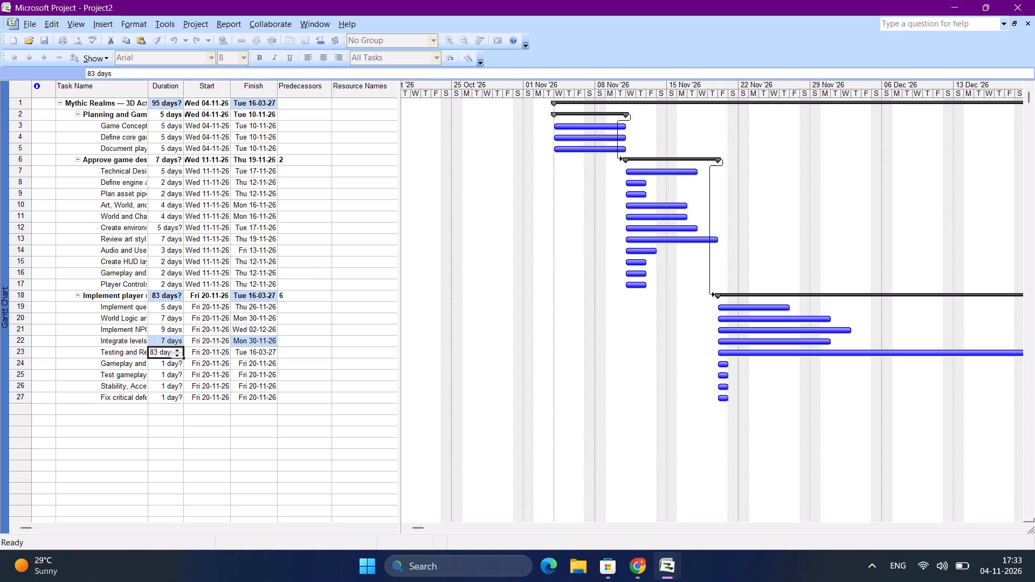
pyautogui.click(162, 350)
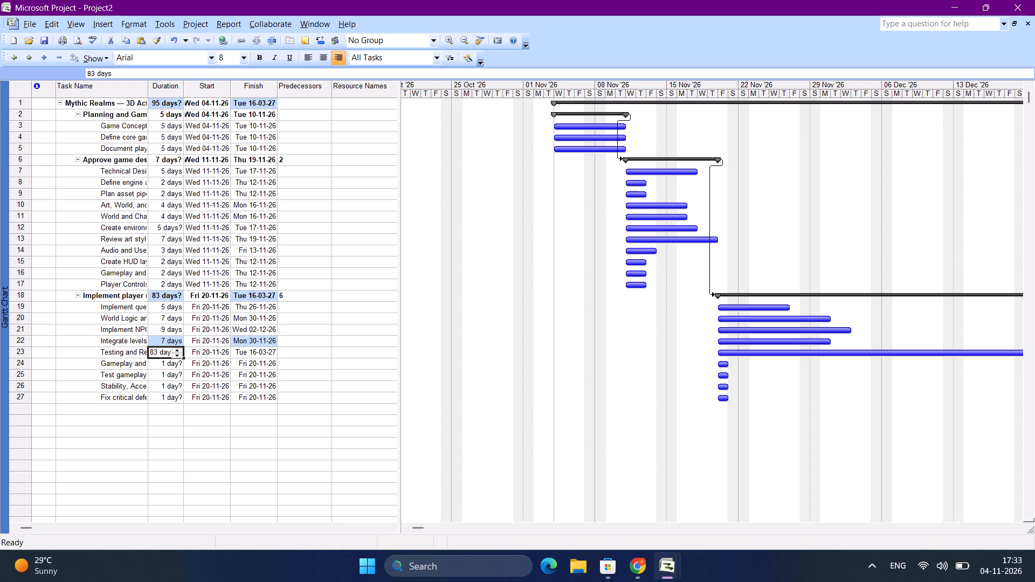
pyautogui.click(160, 354)
pyautogui.press('Left')
pyautogui.press('BackSpace')
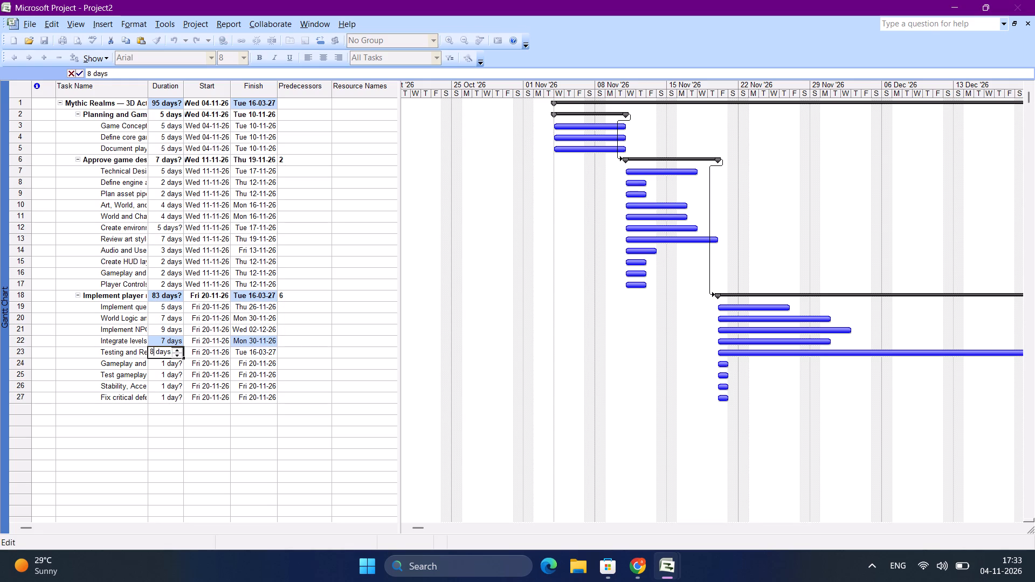
pyautogui.press('Return')
# Set the duration of task 24 to 23 days and of task 25, the gameplay test, to 3 days.
pyautogui.write('23')
pyautogui.press('Return')
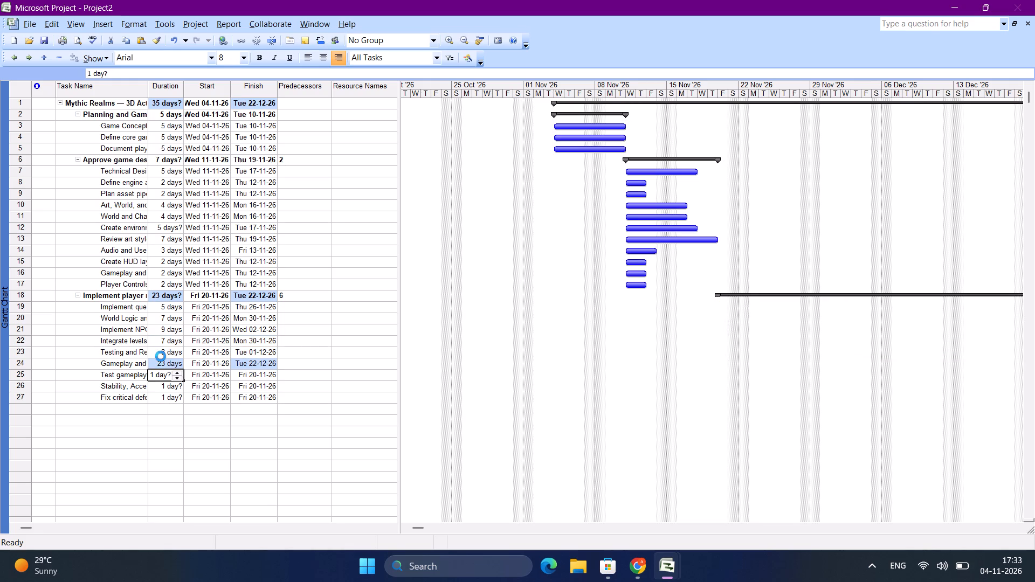
pyautogui.press('3')
pyautogui.press('Return')
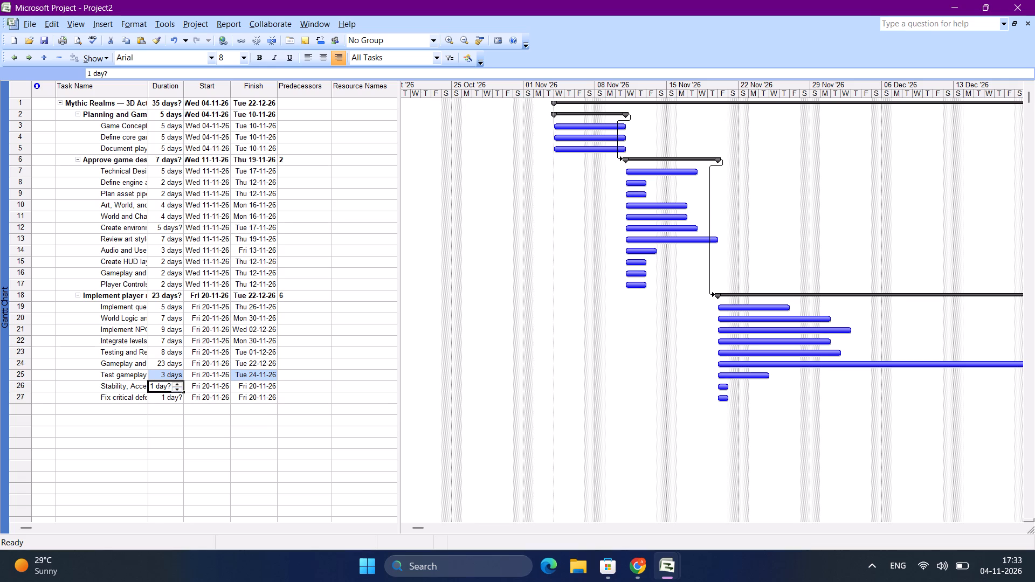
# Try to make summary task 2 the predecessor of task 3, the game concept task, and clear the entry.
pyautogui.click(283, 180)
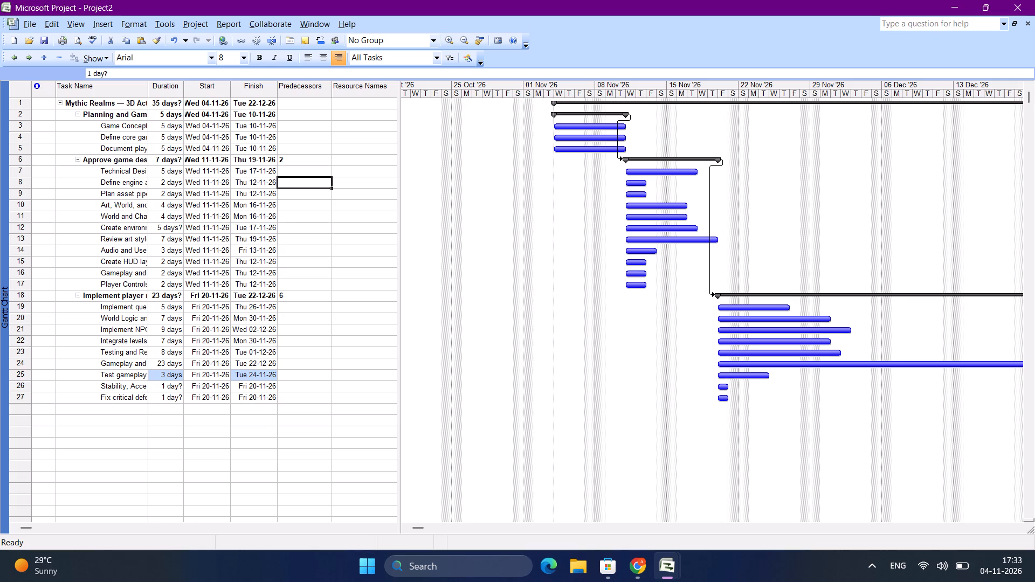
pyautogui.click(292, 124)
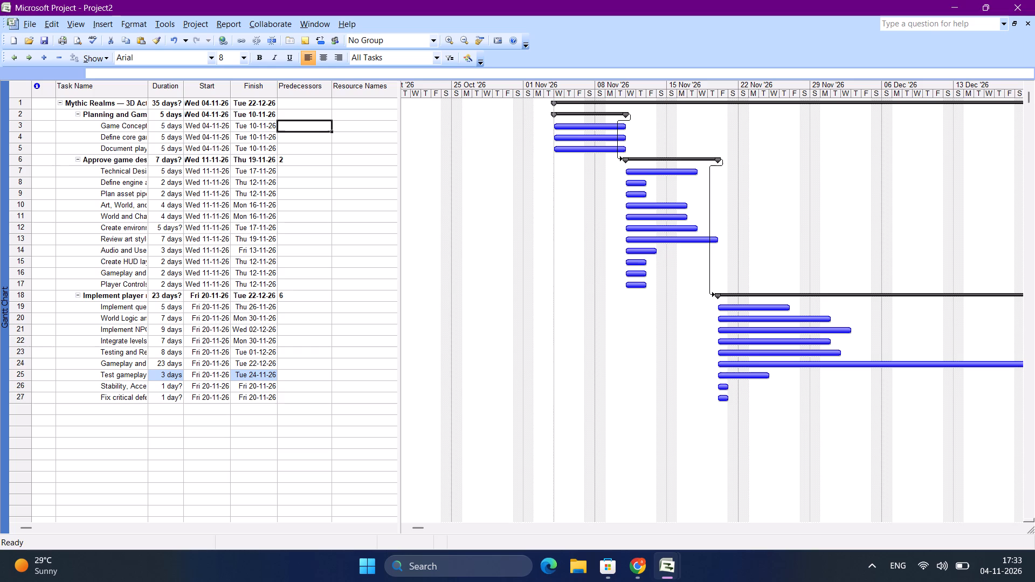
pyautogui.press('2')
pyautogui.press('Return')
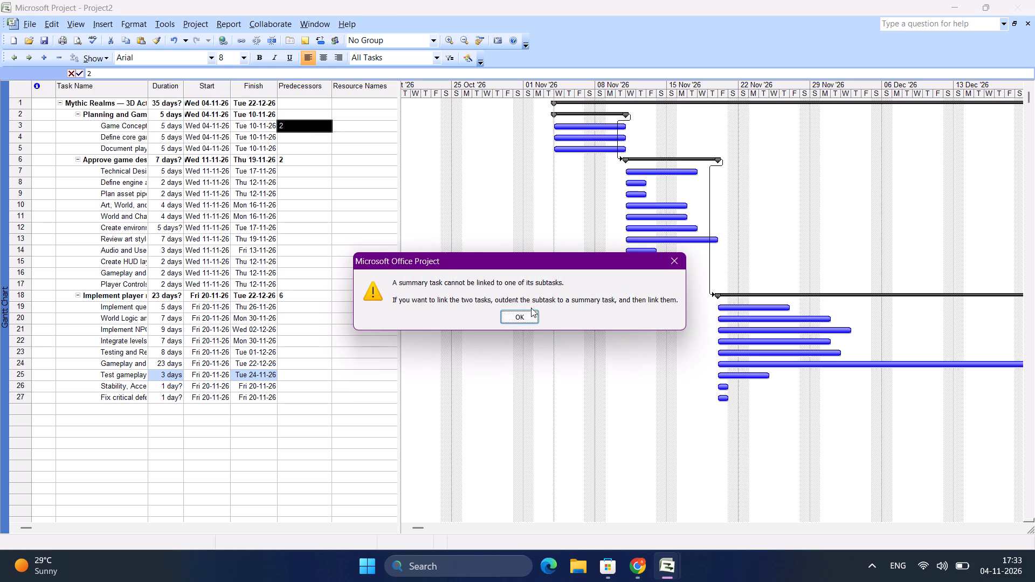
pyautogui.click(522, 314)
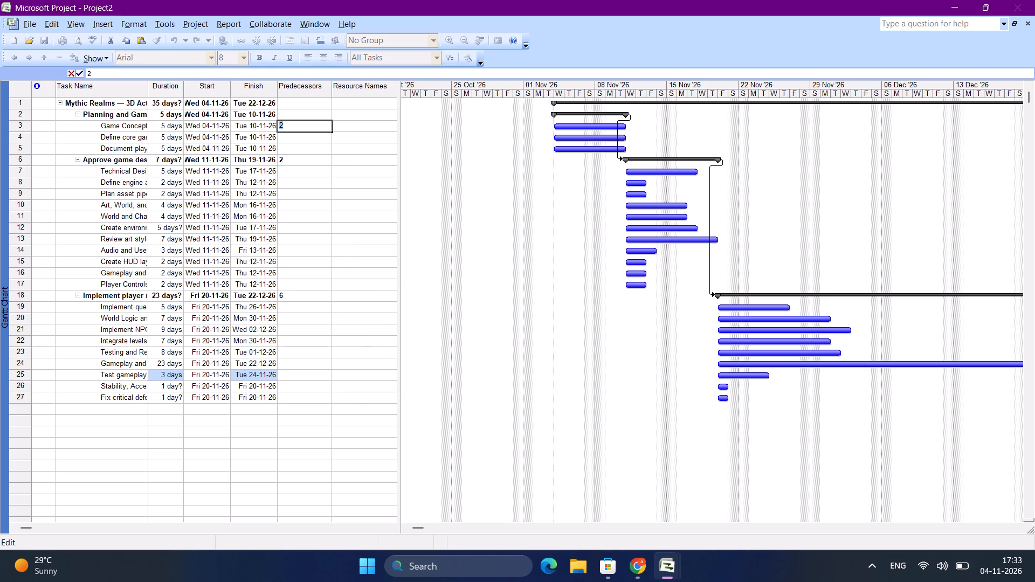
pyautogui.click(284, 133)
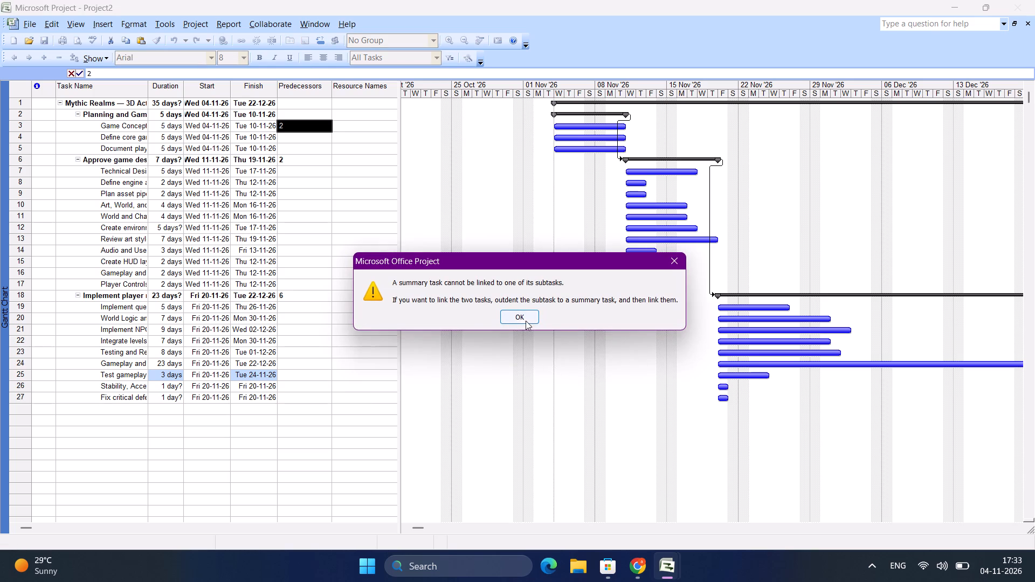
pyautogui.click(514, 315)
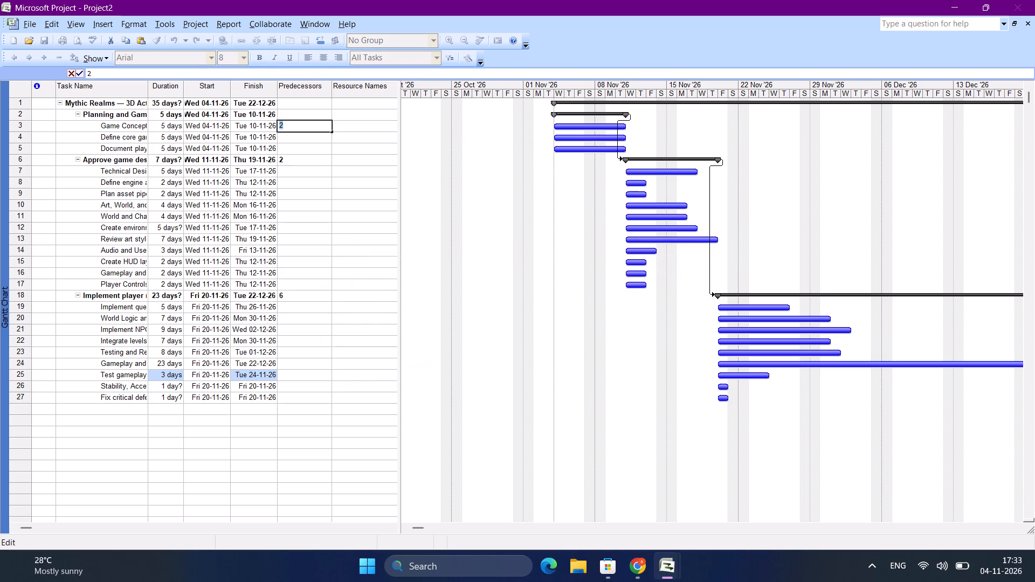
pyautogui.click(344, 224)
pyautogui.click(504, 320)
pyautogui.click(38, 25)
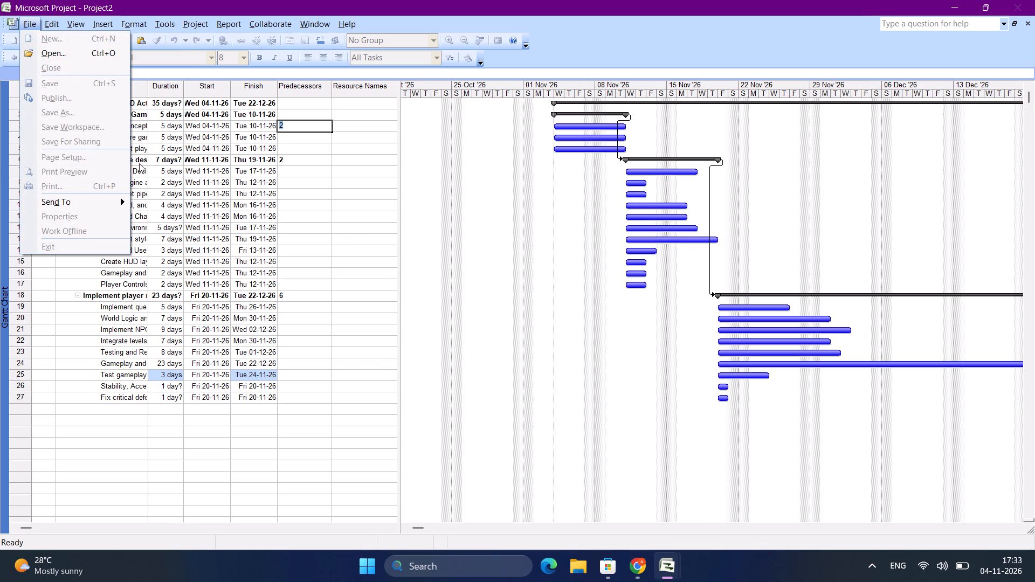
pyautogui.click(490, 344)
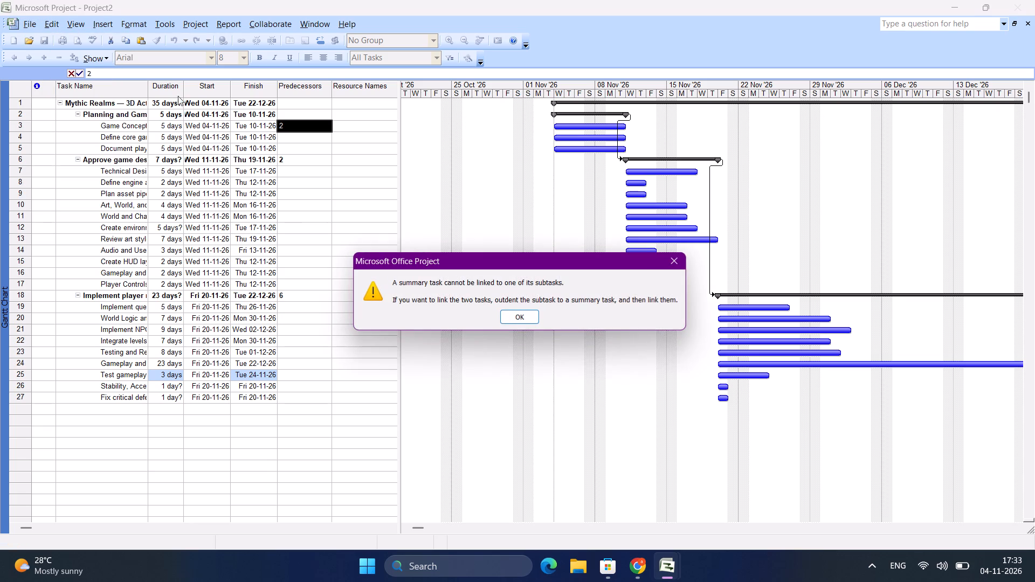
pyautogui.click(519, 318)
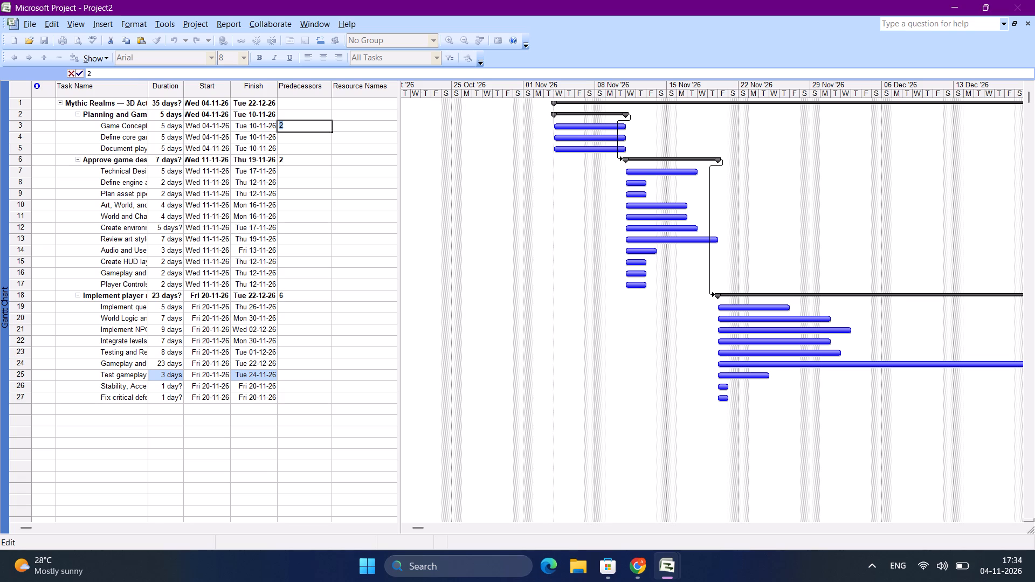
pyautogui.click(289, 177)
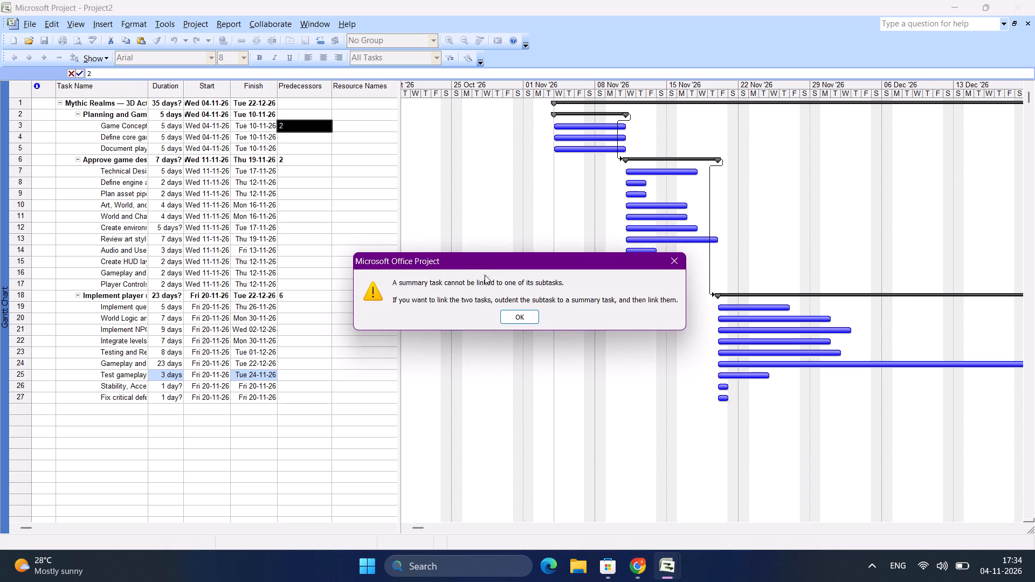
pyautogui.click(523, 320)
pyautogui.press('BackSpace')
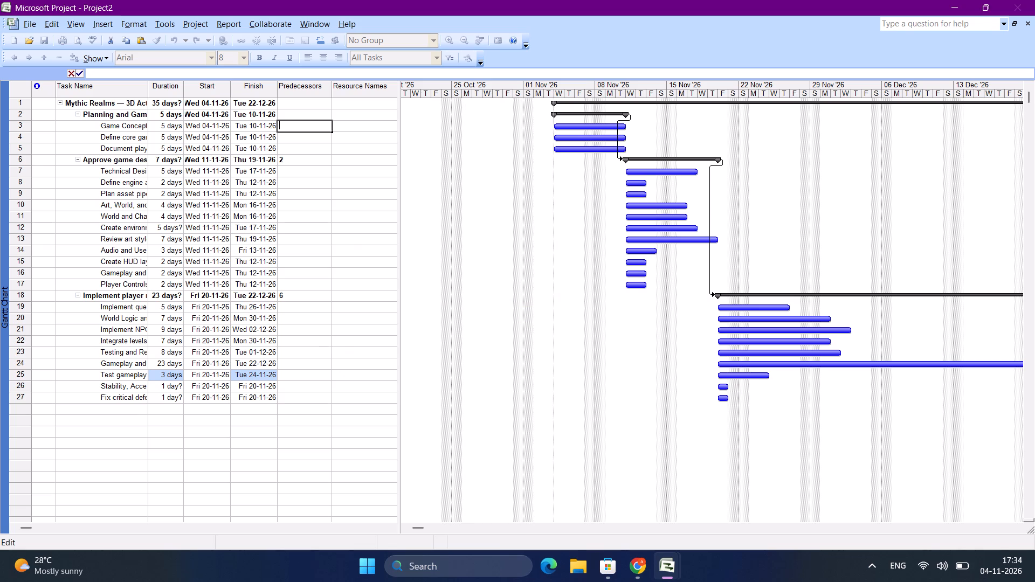
# Link task 4 to predecessor task 3 with a finish-to-start relationship and a 5-day lag.
pyautogui.click(287, 138)
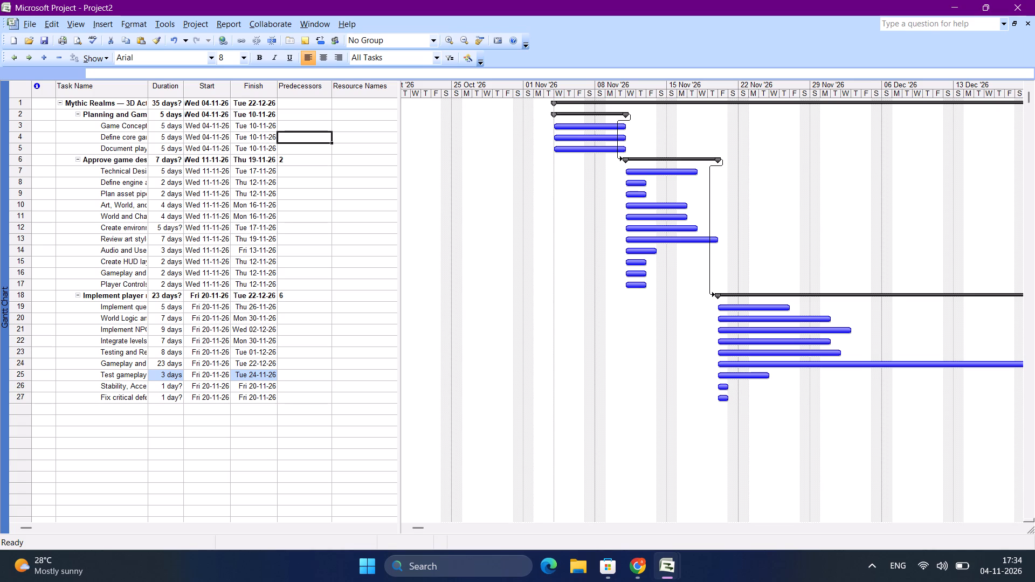
pyautogui.press('3')
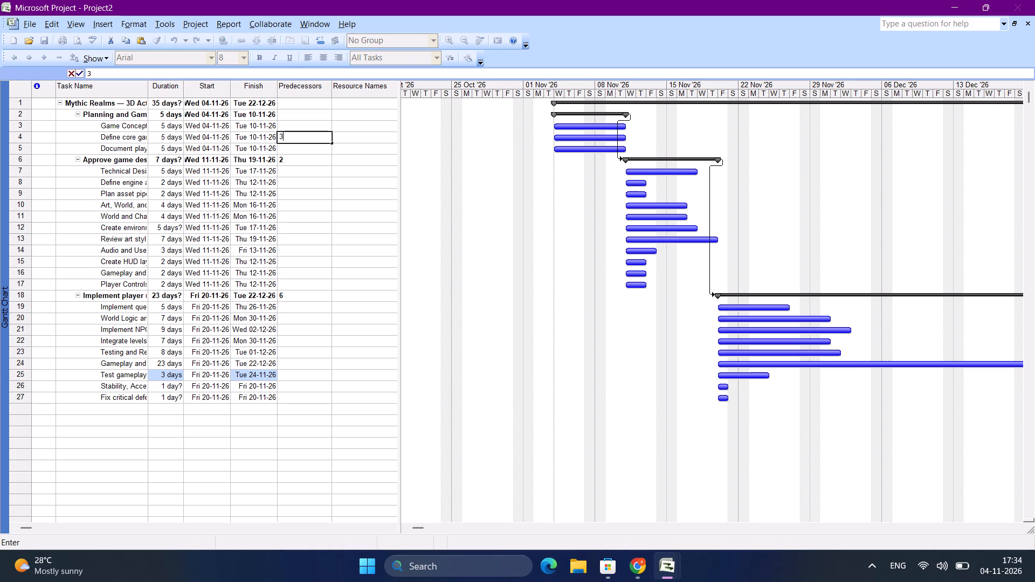
pyautogui.write('fa')
pyautogui.press('BackSpace')
pyautogui.press('s')
pyautogui.press('space')
pyautogui.write('+')
pyautogui.press('5')
pyautogui.press('Return')
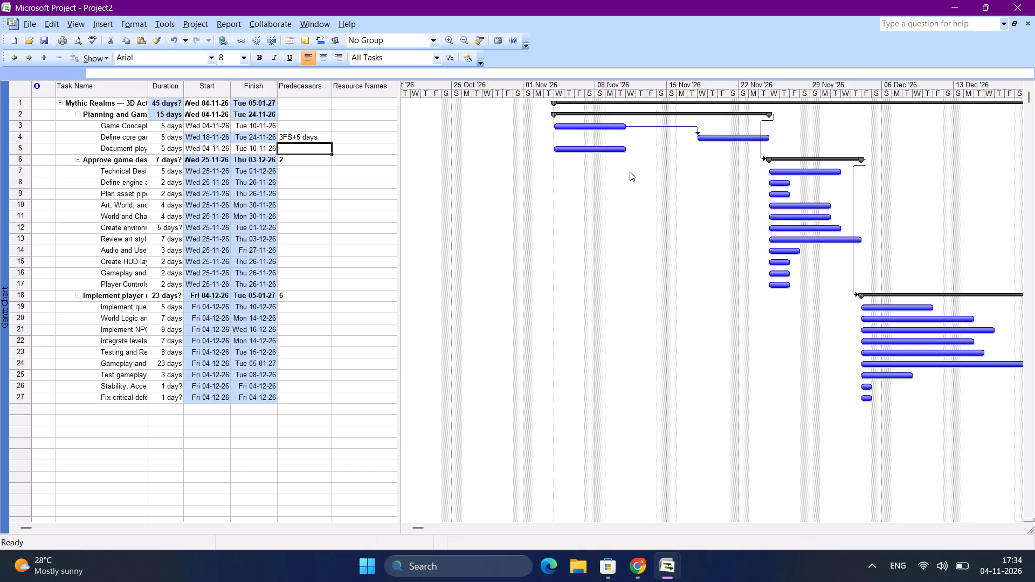
# Make task 7, the technical design task, the predecessor of task 8.
pyautogui.click(294, 182)
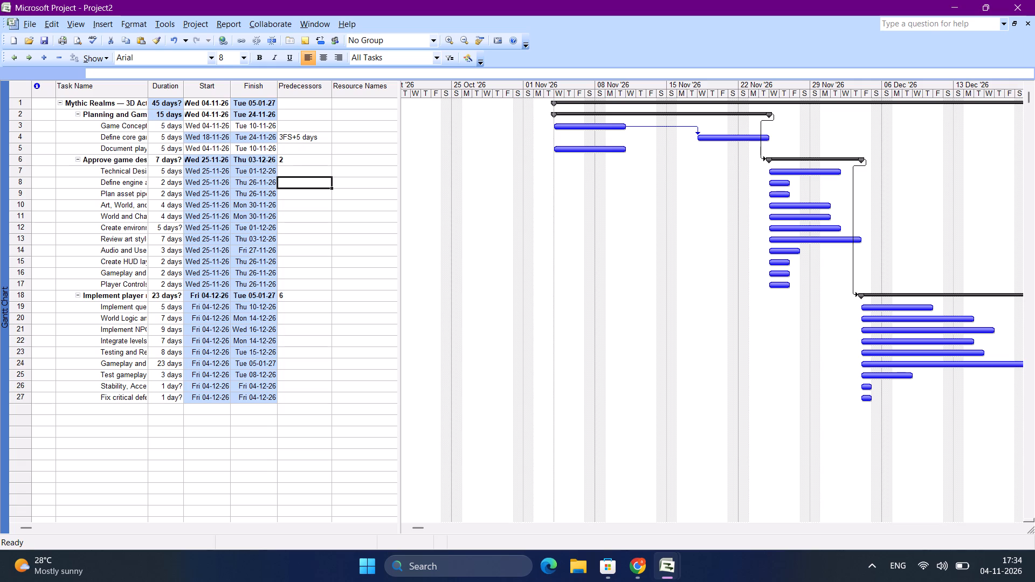
pyautogui.press('7')
pyautogui.press('Return')
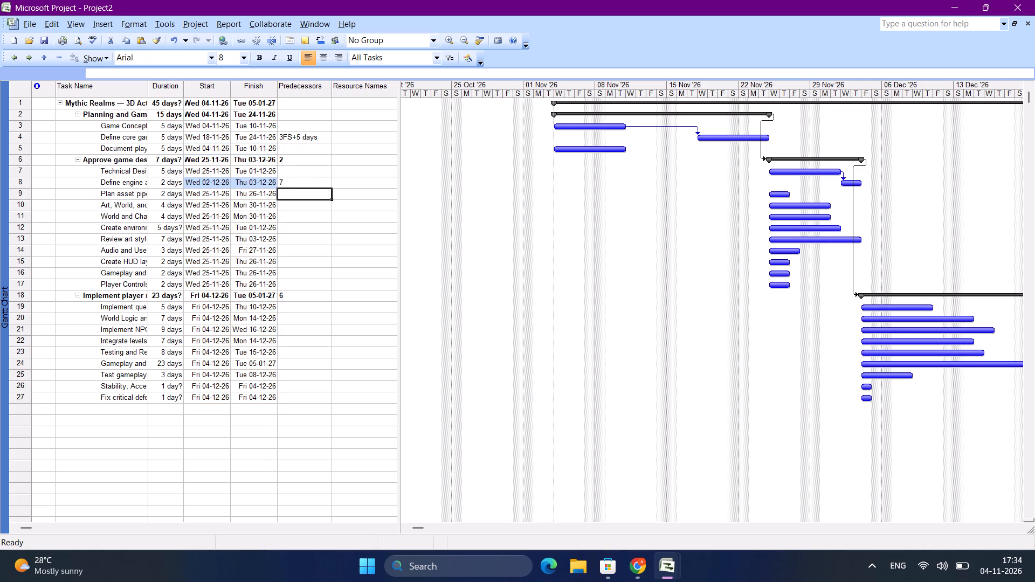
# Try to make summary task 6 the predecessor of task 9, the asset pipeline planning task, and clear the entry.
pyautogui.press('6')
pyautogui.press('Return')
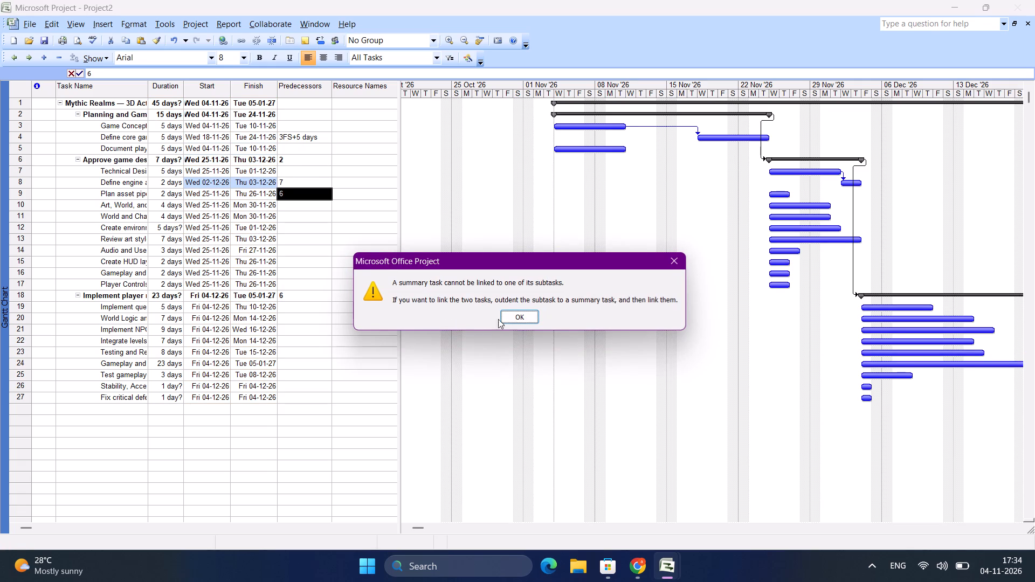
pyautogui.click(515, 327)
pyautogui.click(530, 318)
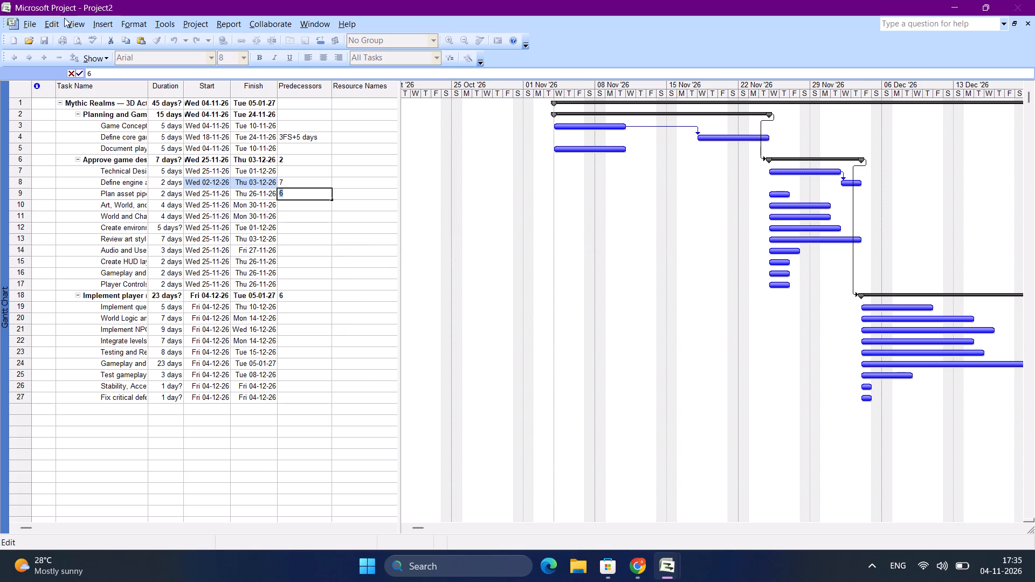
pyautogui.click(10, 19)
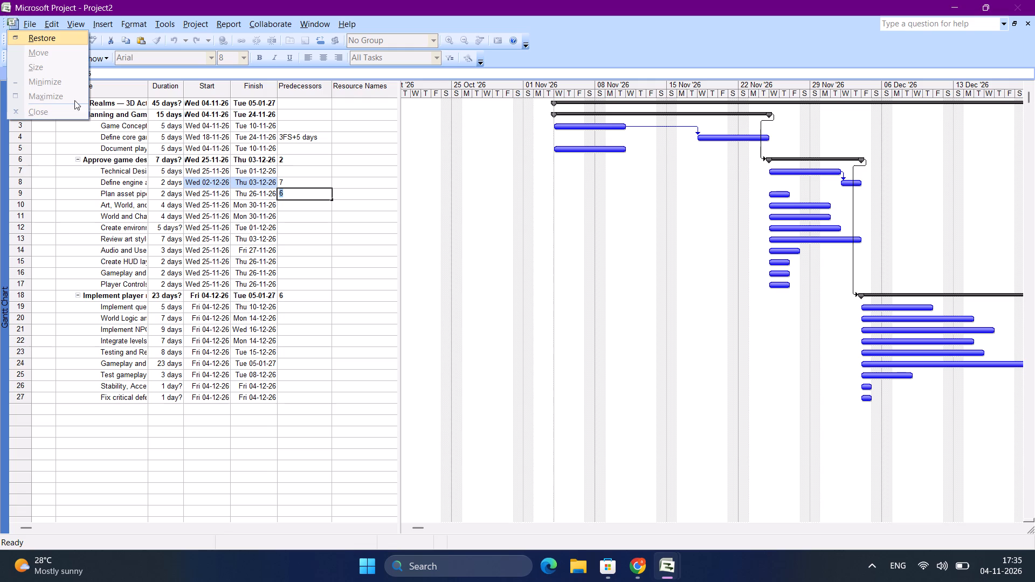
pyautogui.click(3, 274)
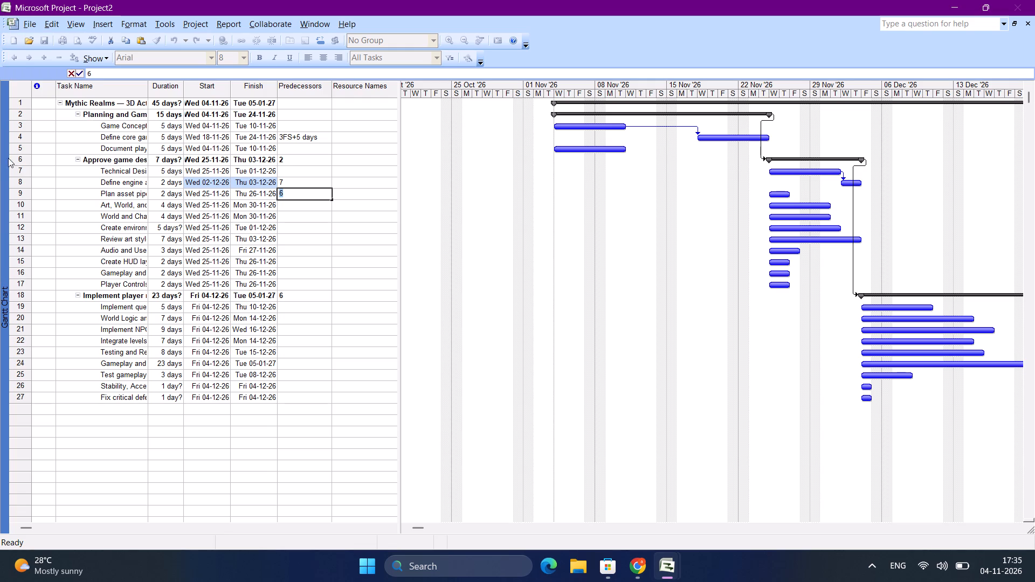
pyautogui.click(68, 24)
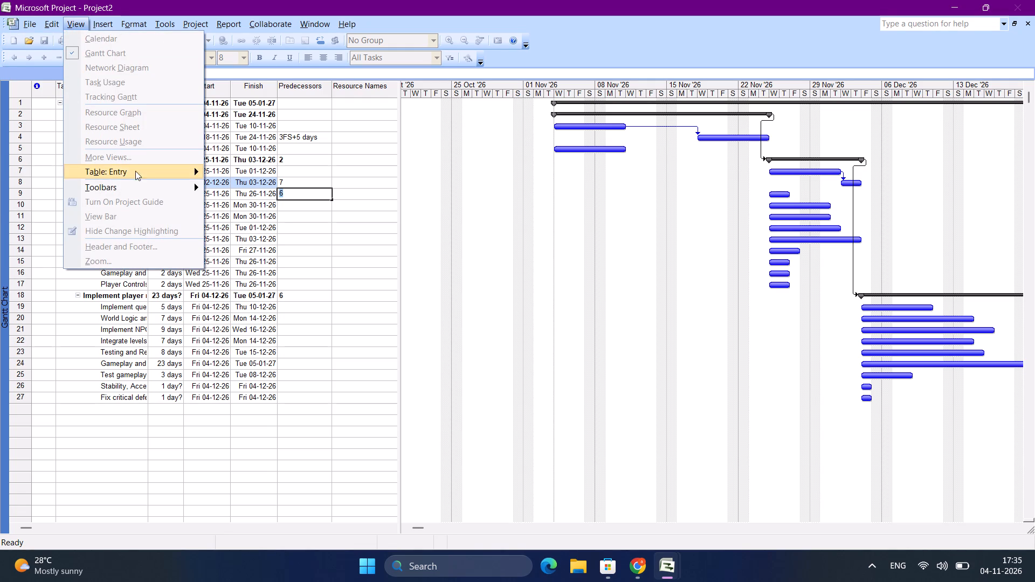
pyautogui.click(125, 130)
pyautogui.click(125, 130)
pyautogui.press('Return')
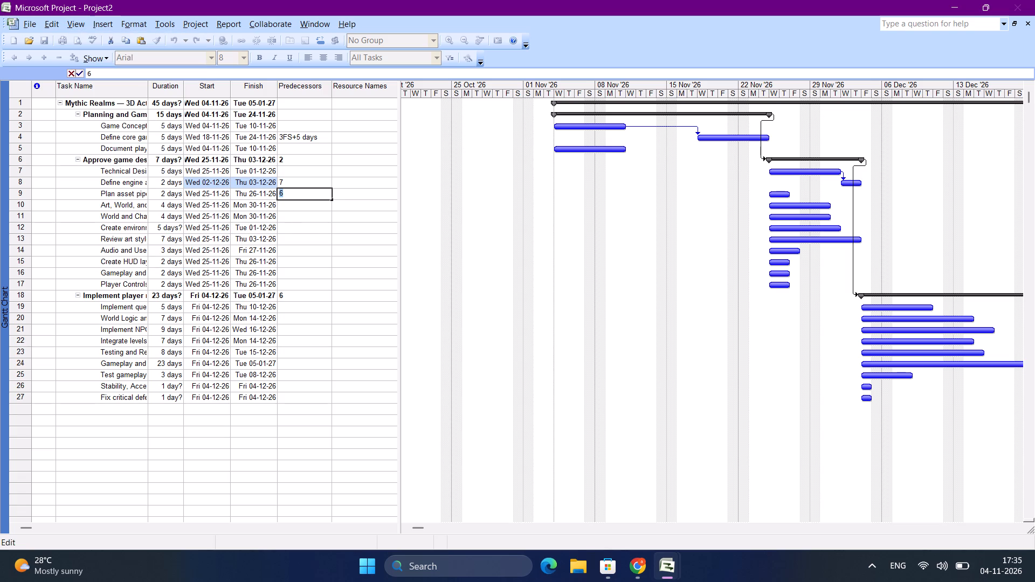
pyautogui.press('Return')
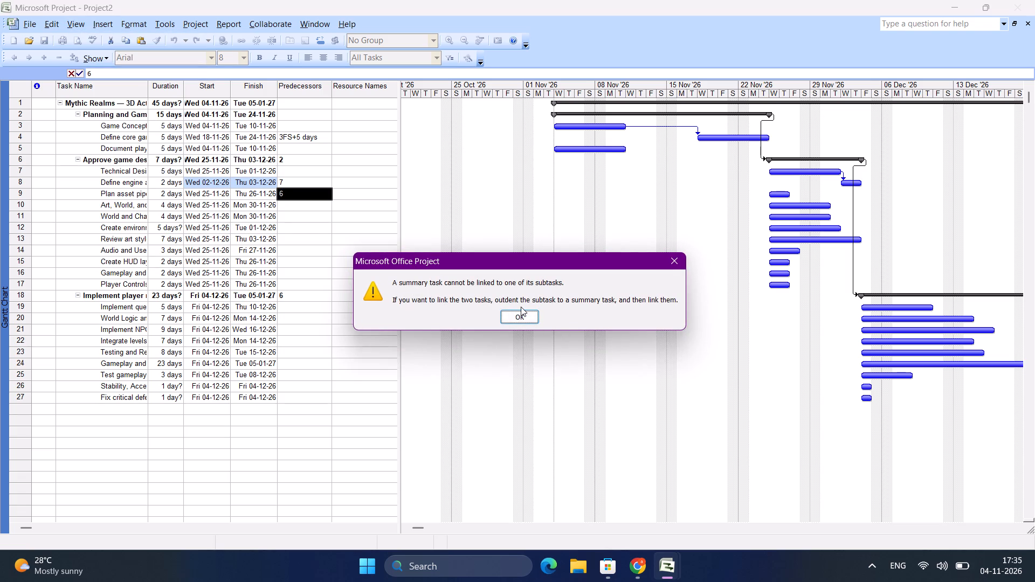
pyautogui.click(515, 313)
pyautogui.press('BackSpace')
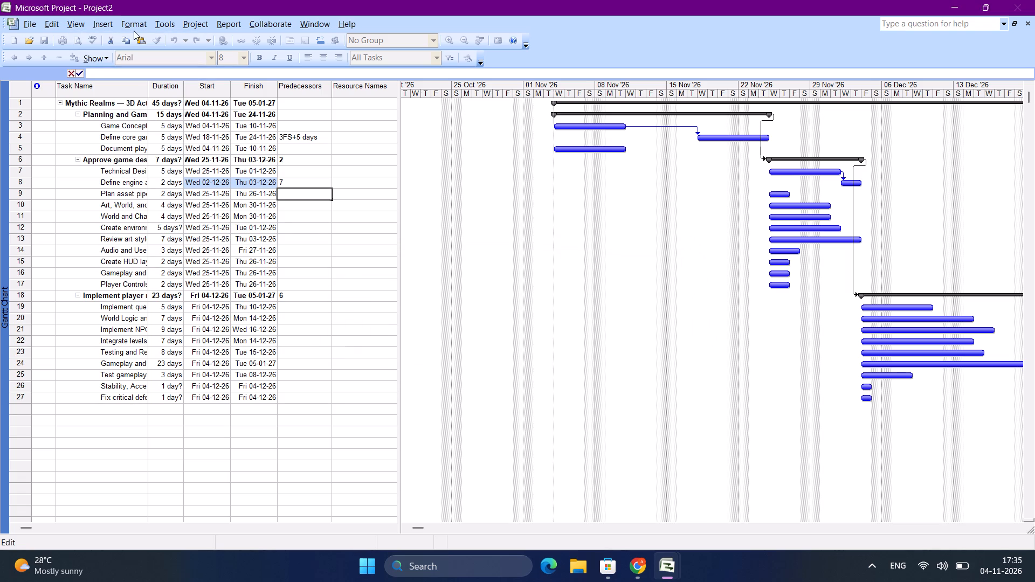
# Switch to the Resource Sheet view and add a resource named adarsh in the first row.
pyautogui.click(57, 23)
pyautogui.click(74, 23)
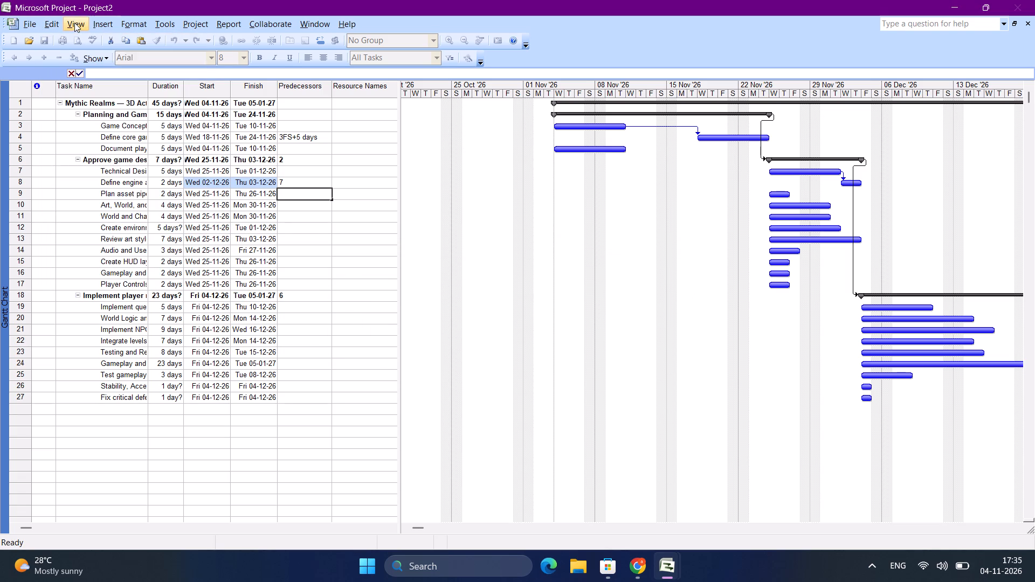
pyautogui.click(74, 23)
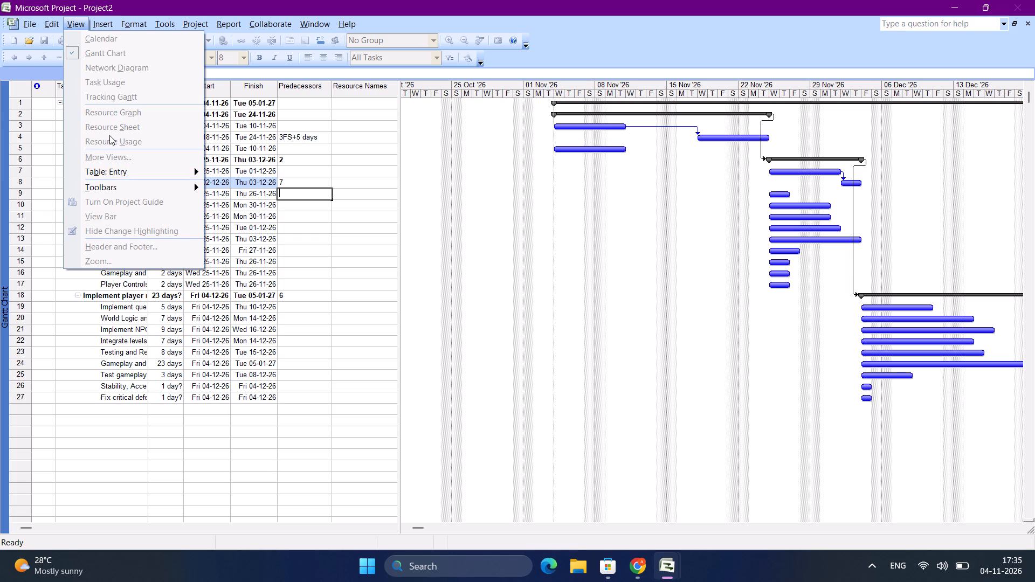
pyautogui.tripleClick(105, 131)
pyautogui.tripleClick(105, 131)
pyautogui.click(554, 302)
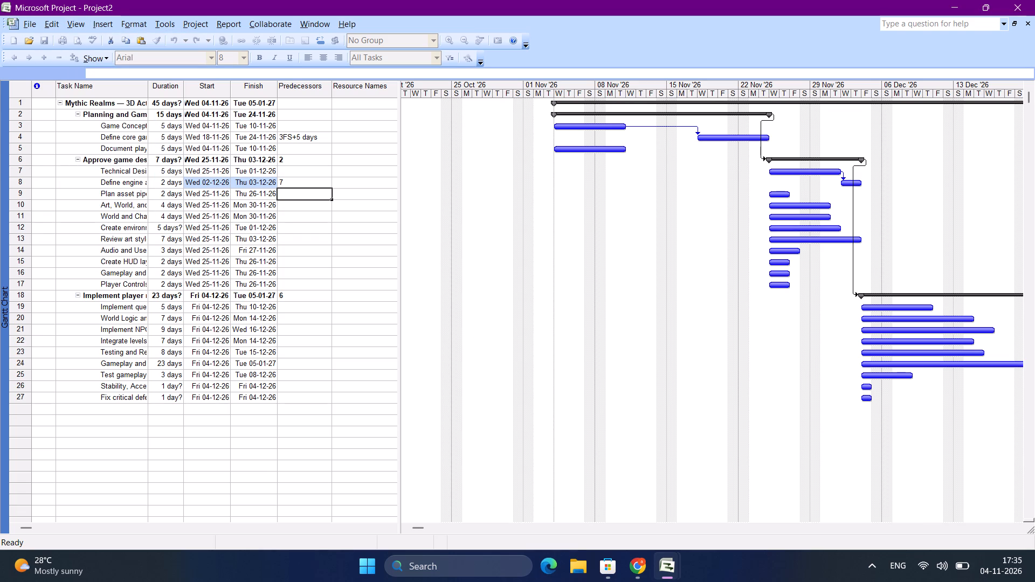
pyautogui.click(70, 25)
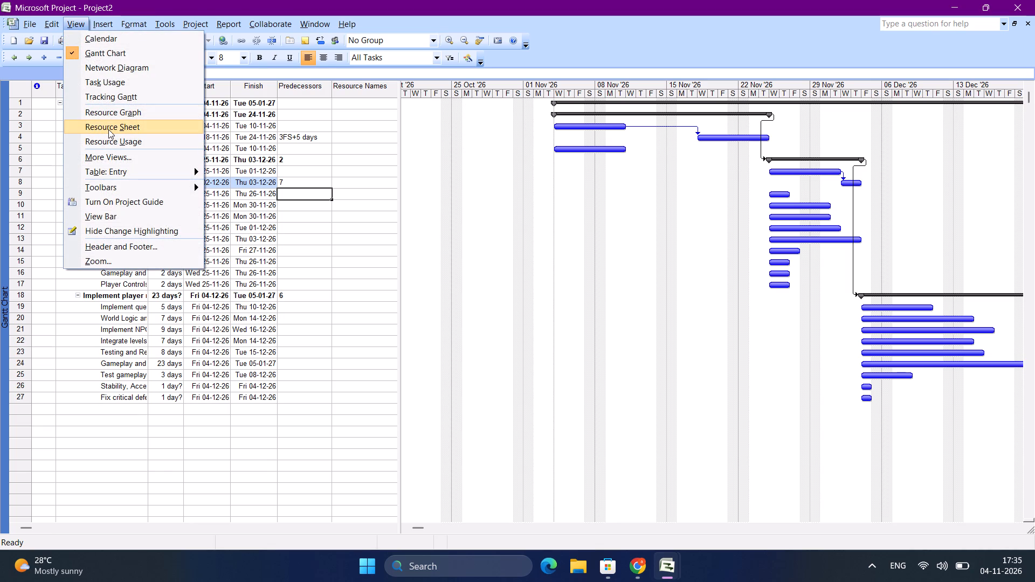
pyautogui.click(108, 129)
pyautogui.click(91, 99)
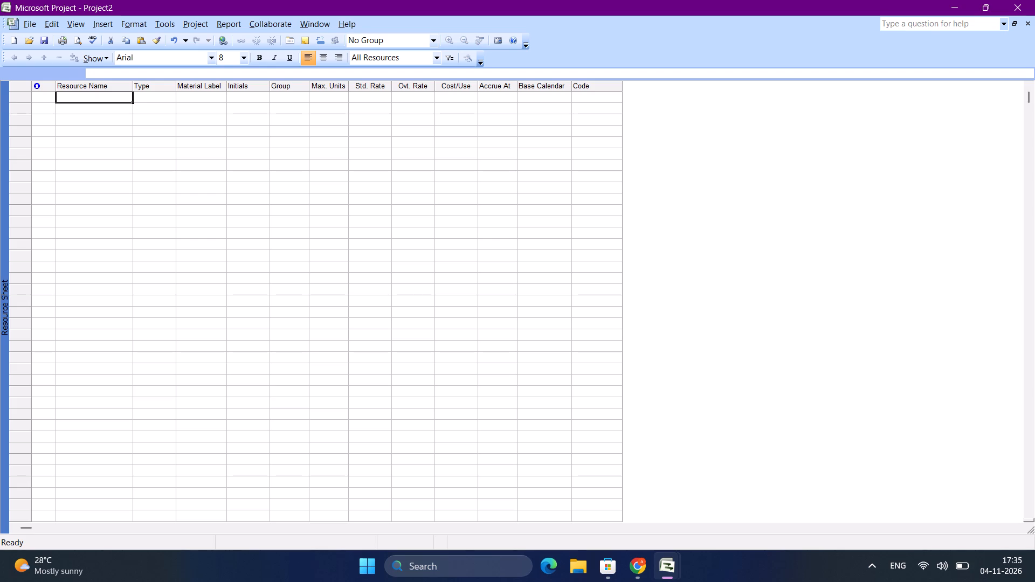
pyautogui.write('adarsh')
pyautogui.press('Return')
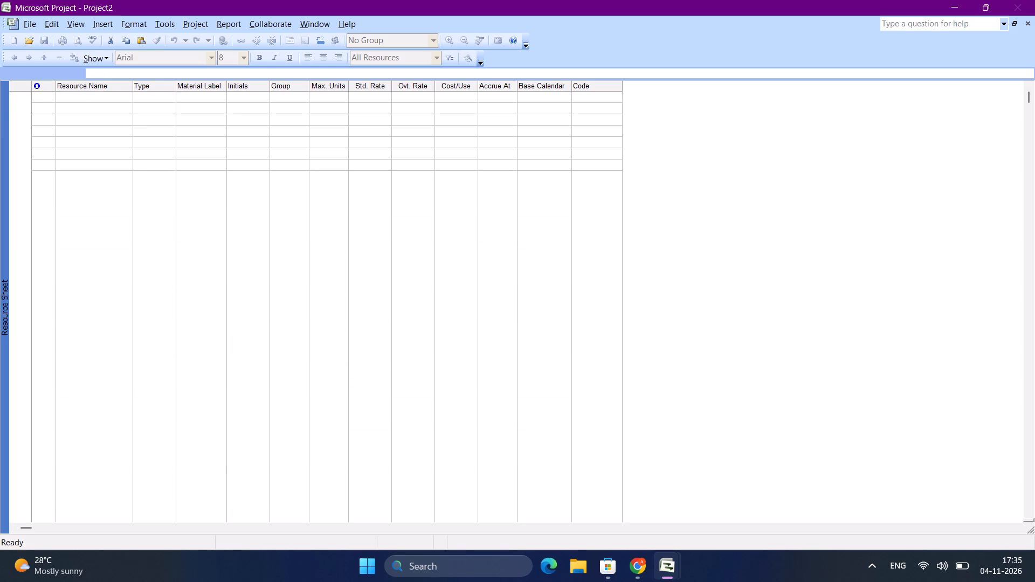
# Examine the available resource types and base calendars for the resource adarsh in the sheet.
pyautogui.click(166, 98)
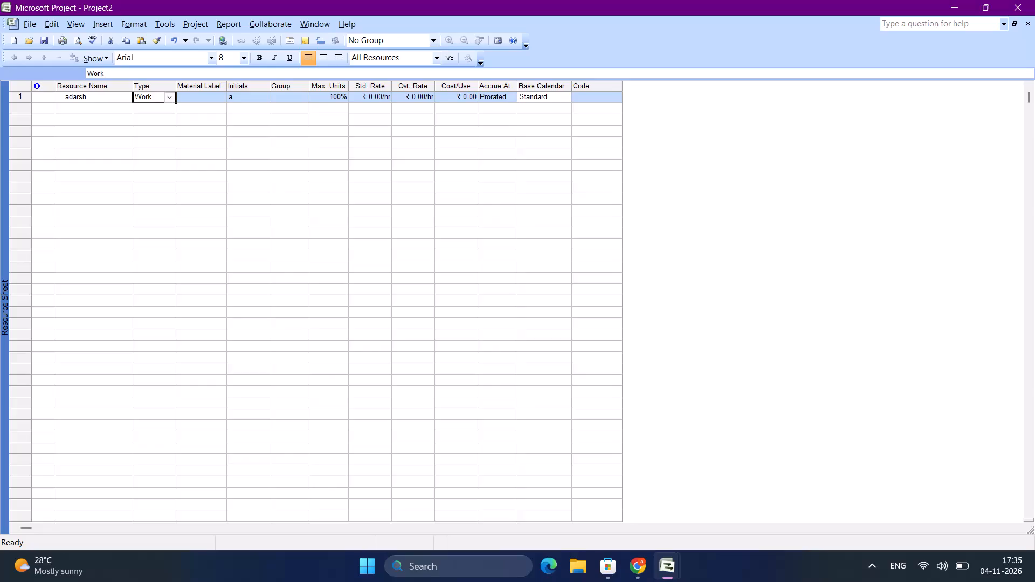
pyautogui.click(172, 99)
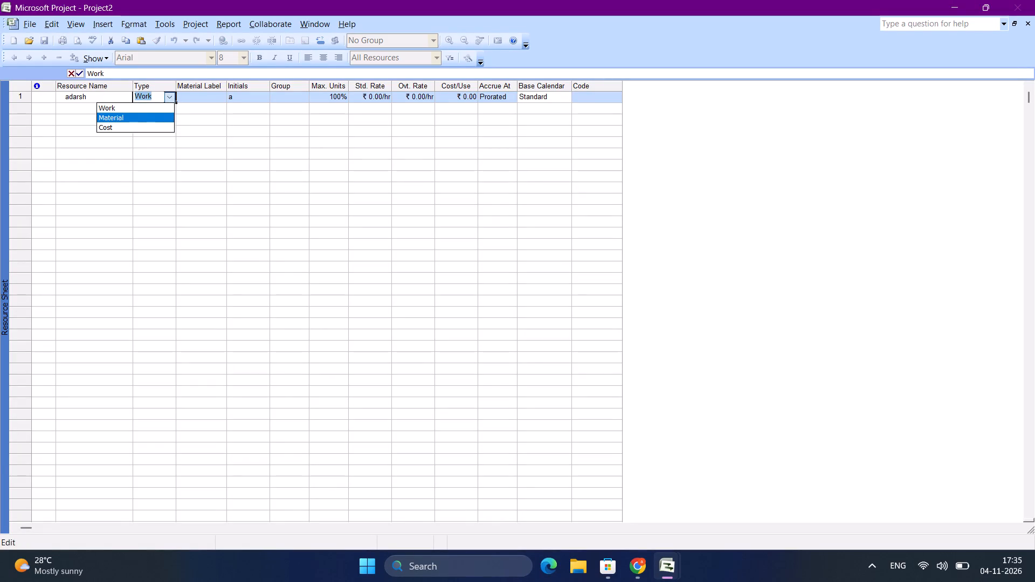
pyautogui.click(539, 95)
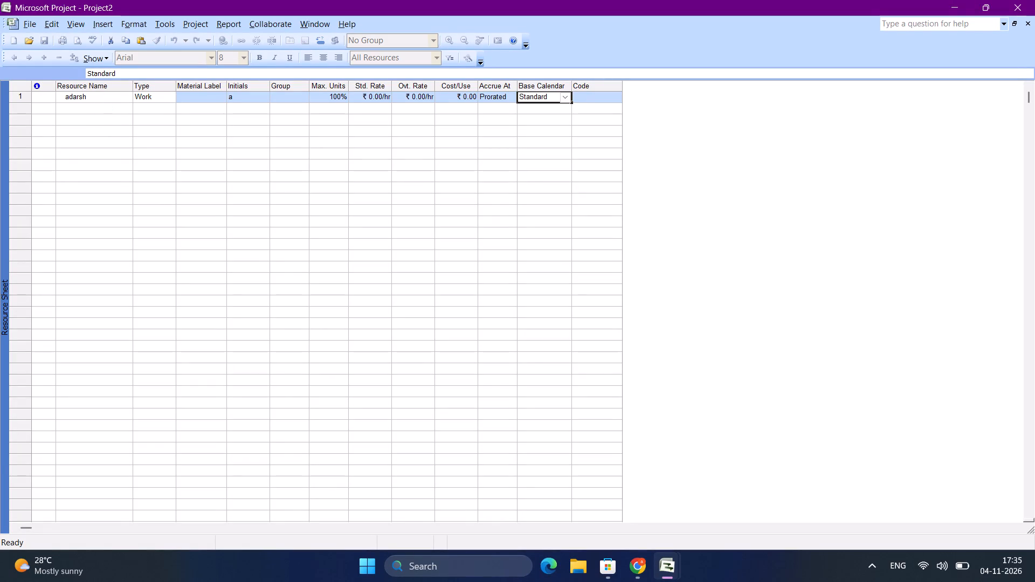
pyautogui.click(570, 97)
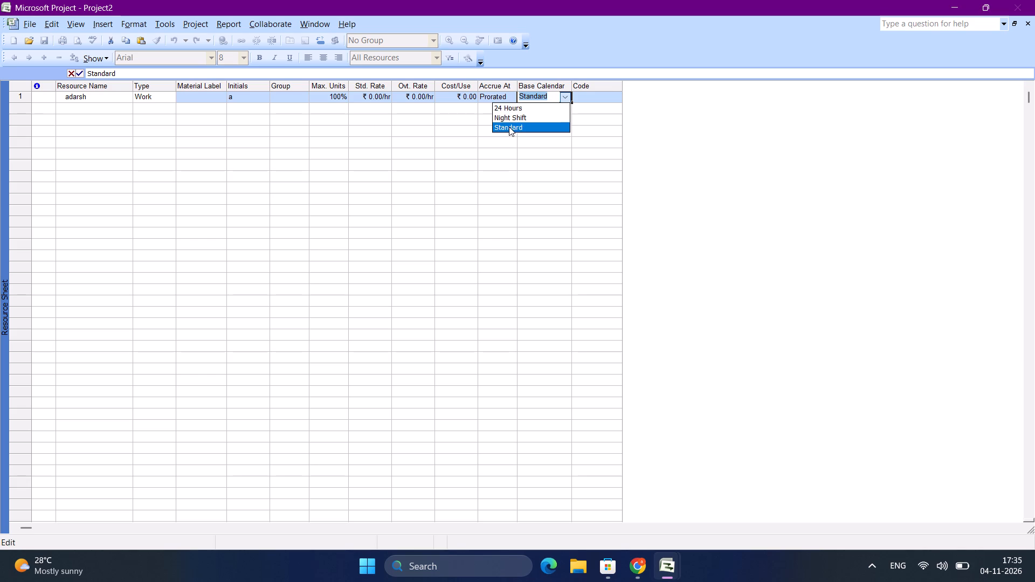
pyautogui.click(692, 126)
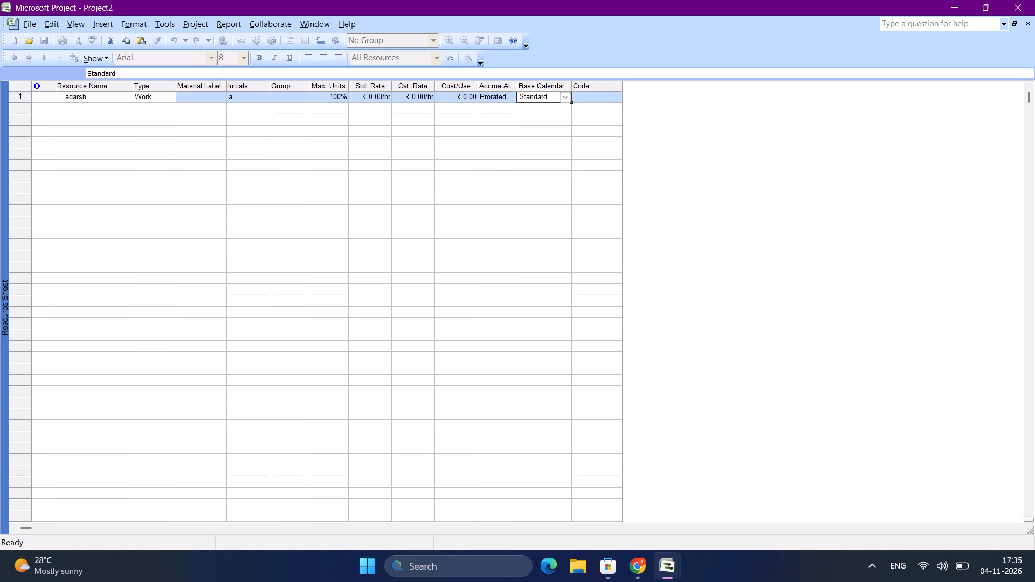
# Open the resource information for adarsh and examine its general details and cost rate tables.
pyautogui.tripleClick(66, 96)
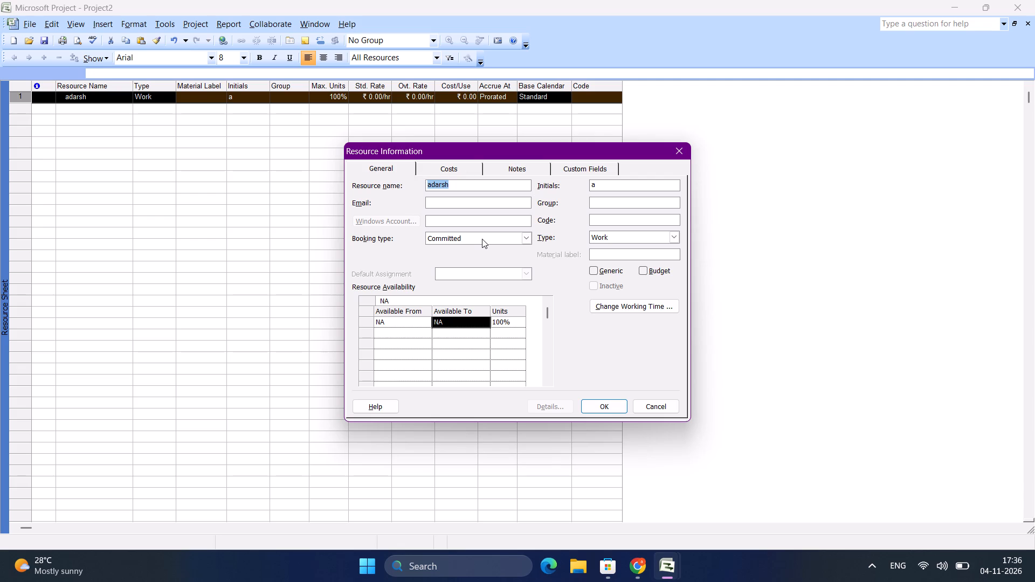
pyautogui.scroll(-2, 487, 300)
pyautogui.scroll(-1, 513, 261)
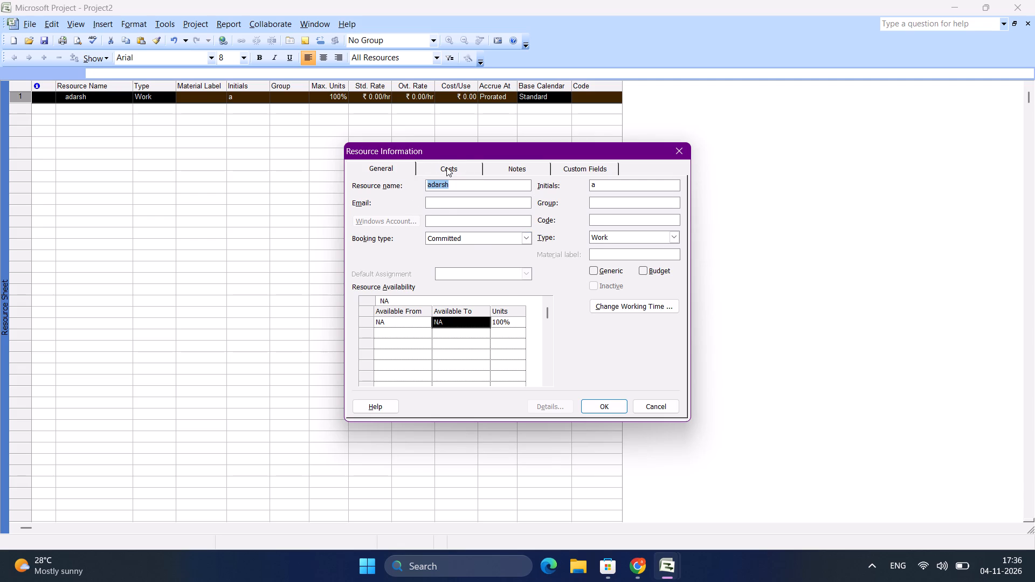
pyautogui.click(446, 167)
pyautogui.click(512, 169)
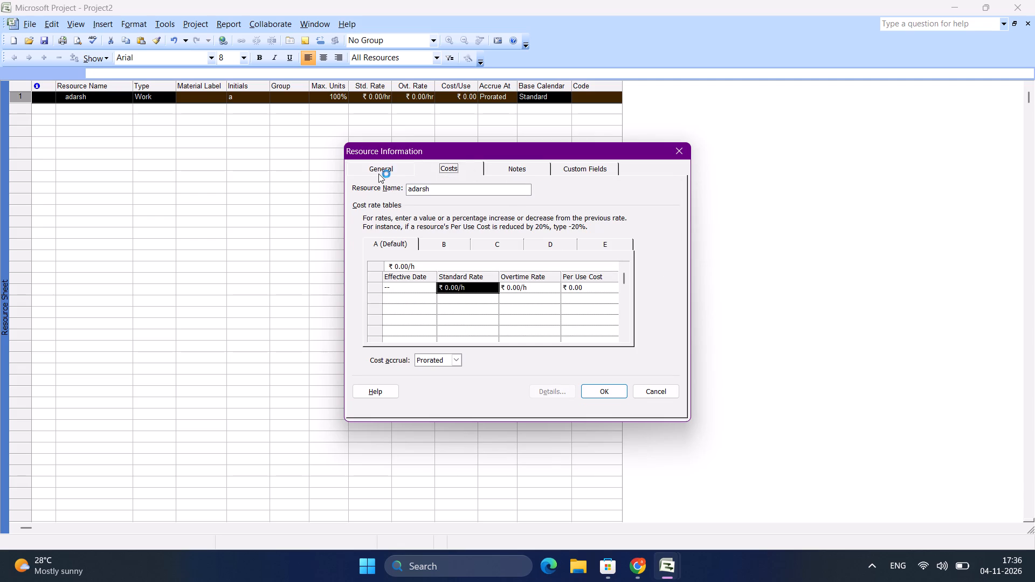
pyautogui.click(398, 165)
pyautogui.doubleClick(398, 165)
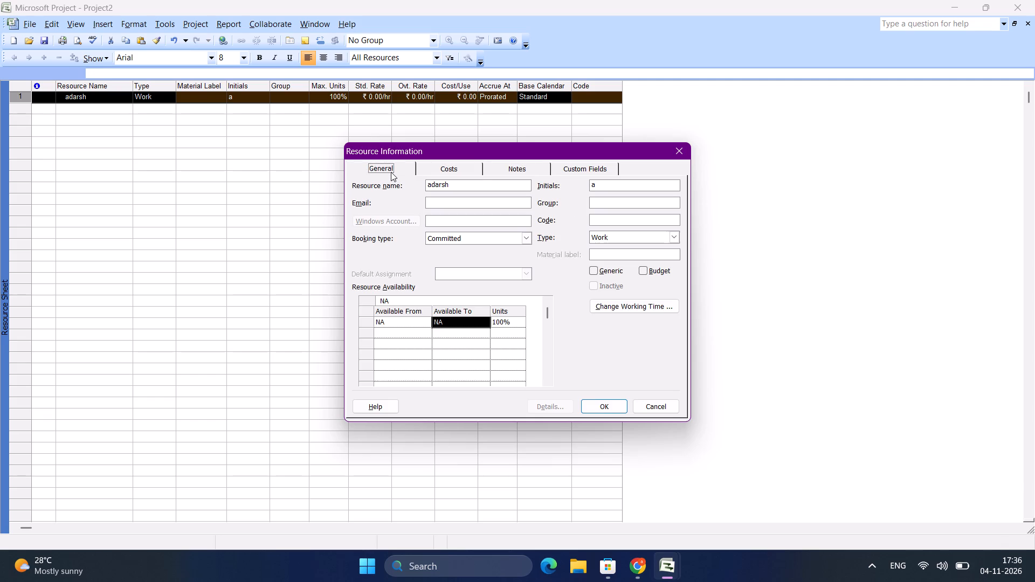
pyautogui.click(391, 172)
# Examine adarsh's working-time calendar, checking 7 November 2026 and the base calendar choices, and close the resource information.
pyautogui.click(616, 307)
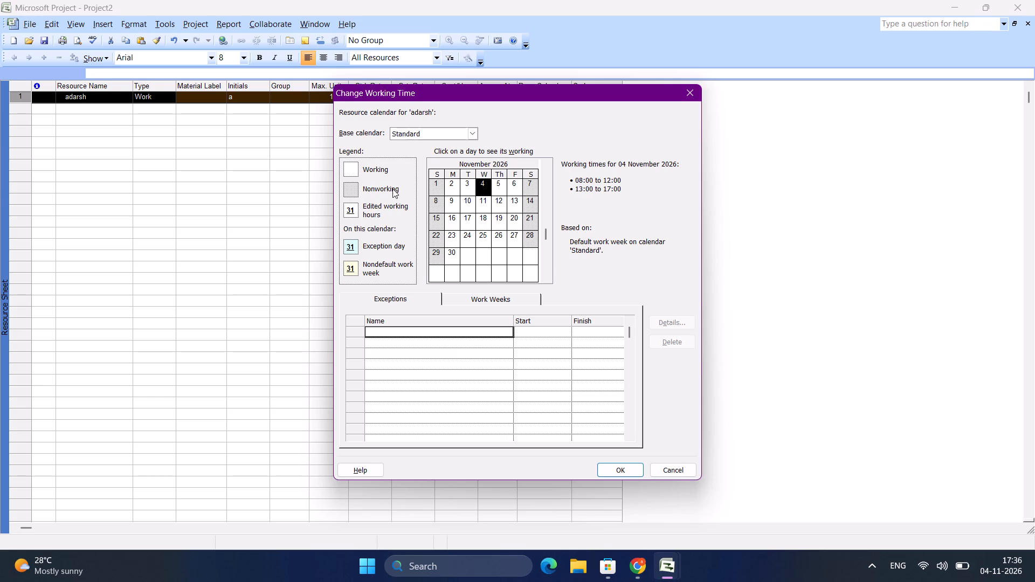
pyautogui.click(530, 186)
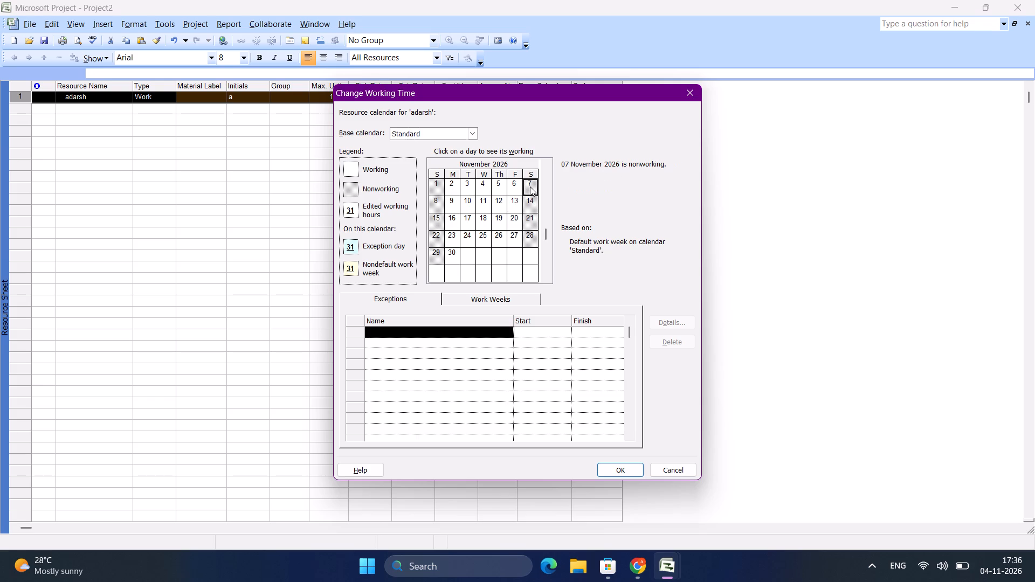
pyautogui.click(348, 210)
pyautogui.click(474, 130)
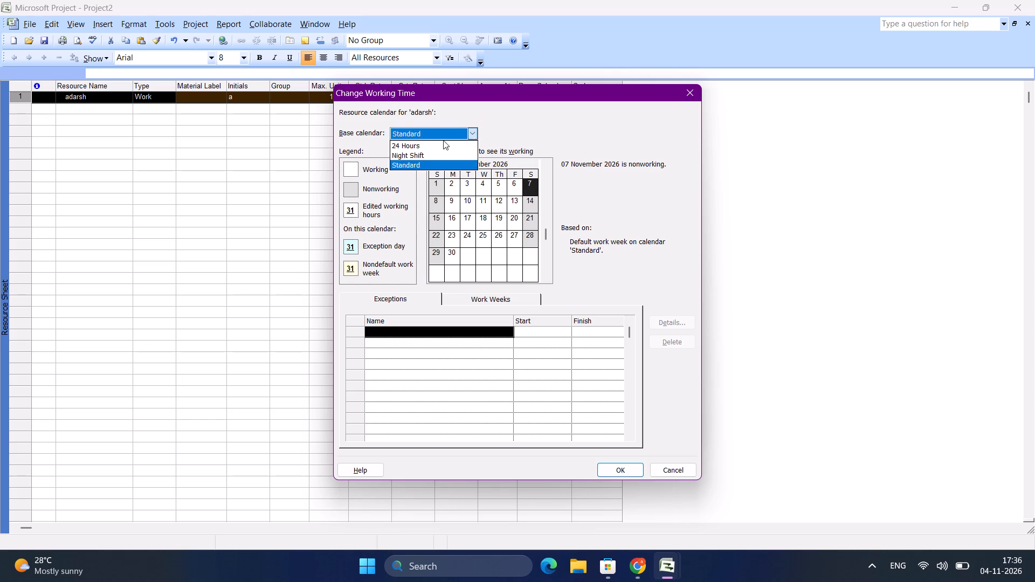
pyautogui.click(554, 120)
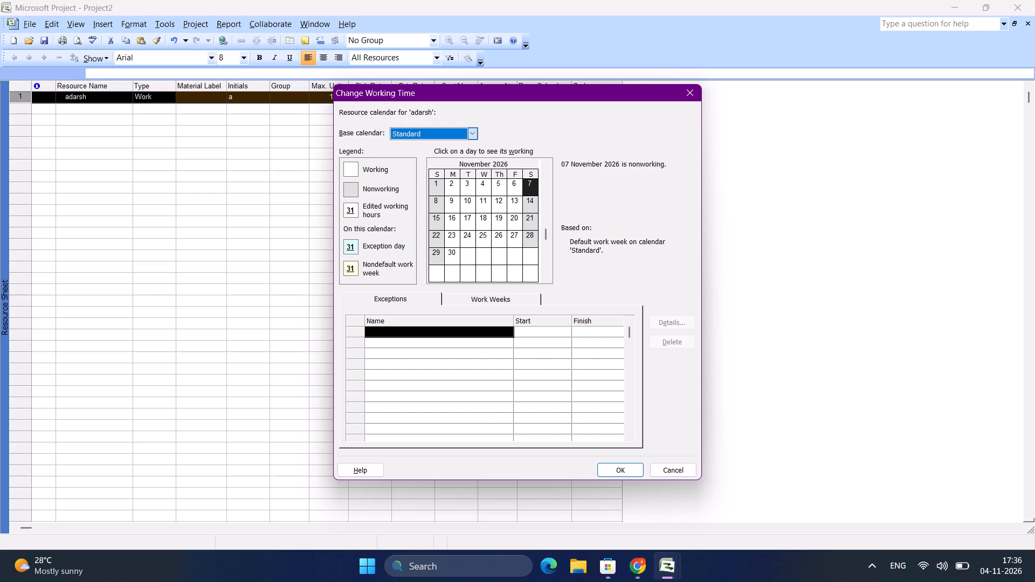
pyautogui.click(674, 475)
pyautogui.click(71, 130)
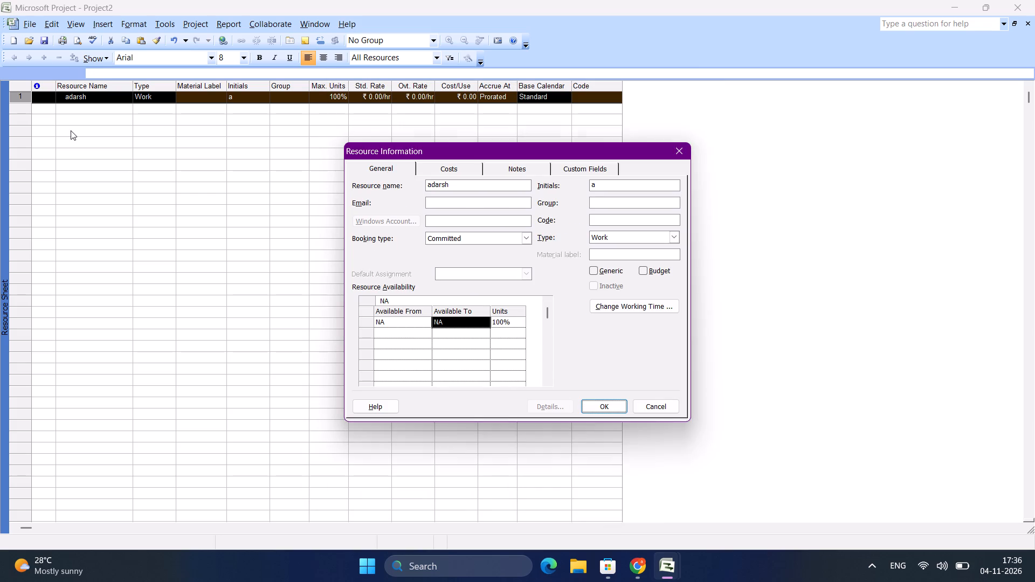
pyautogui.click(602, 406)
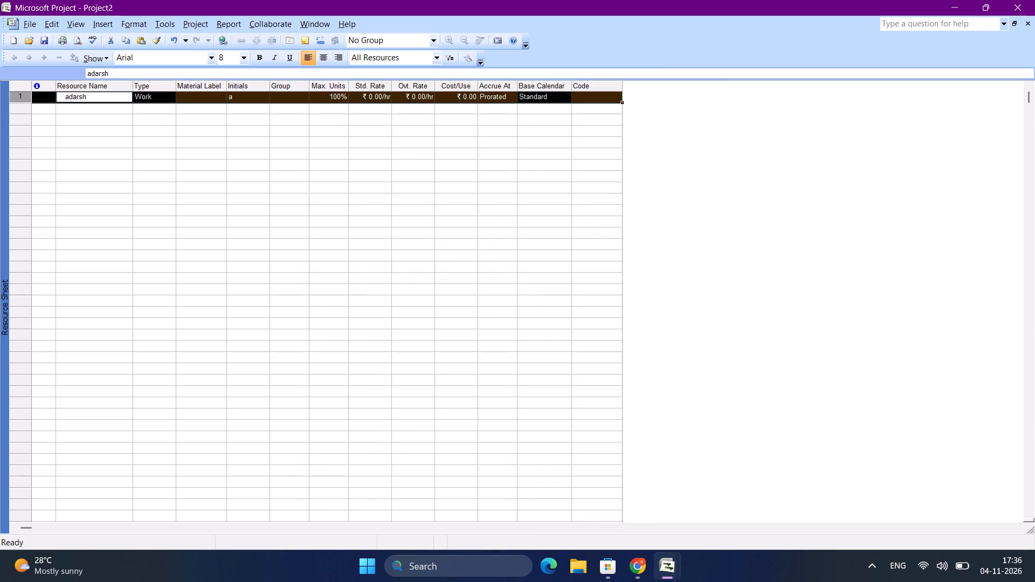
# In the Gantt Chart view, assign adarsh to the task Define engine architecture and performance targets and review its resource assignment.
pyautogui.click(72, 22)
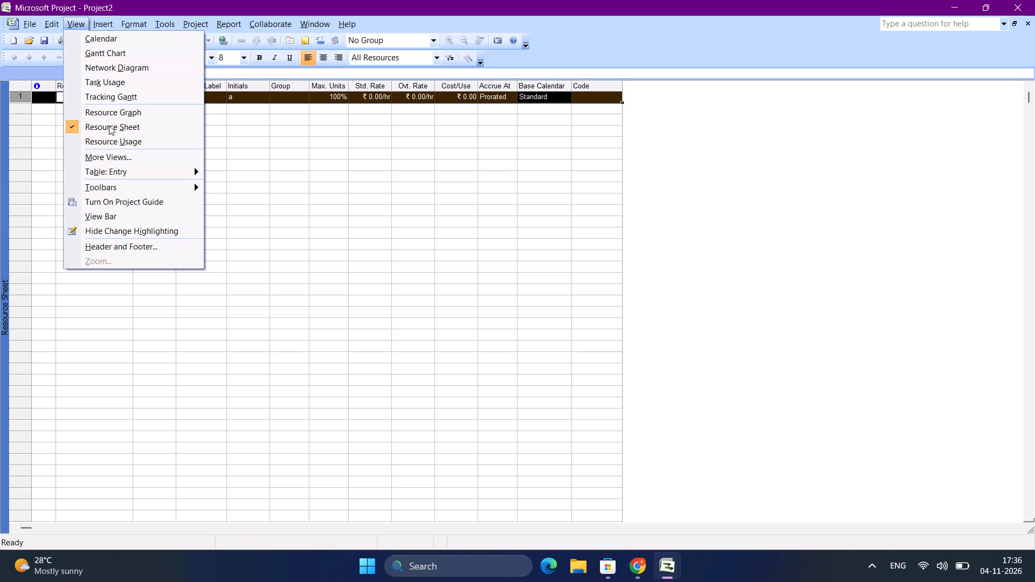
pyautogui.click(99, 55)
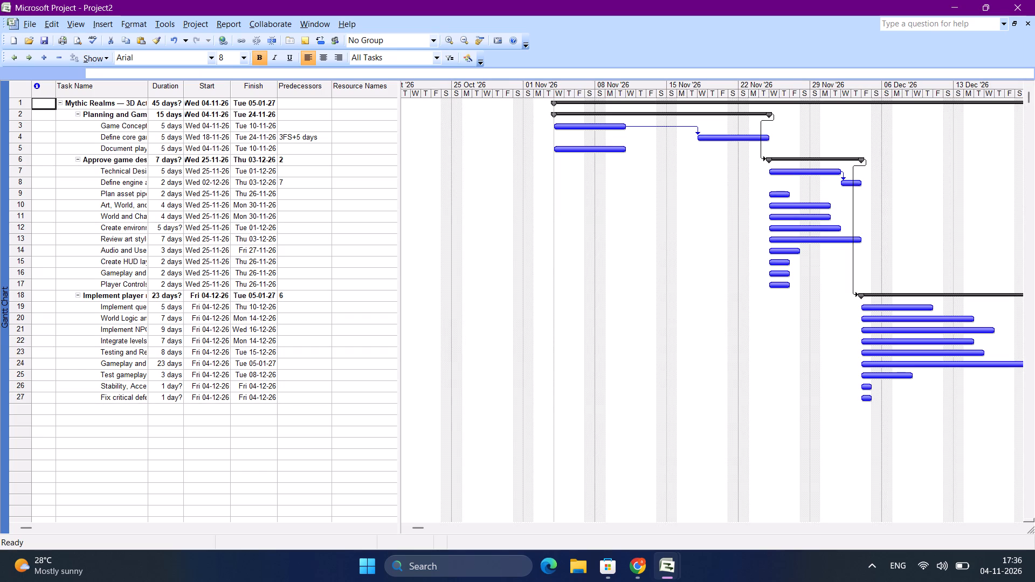
pyautogui.click(302, 184)
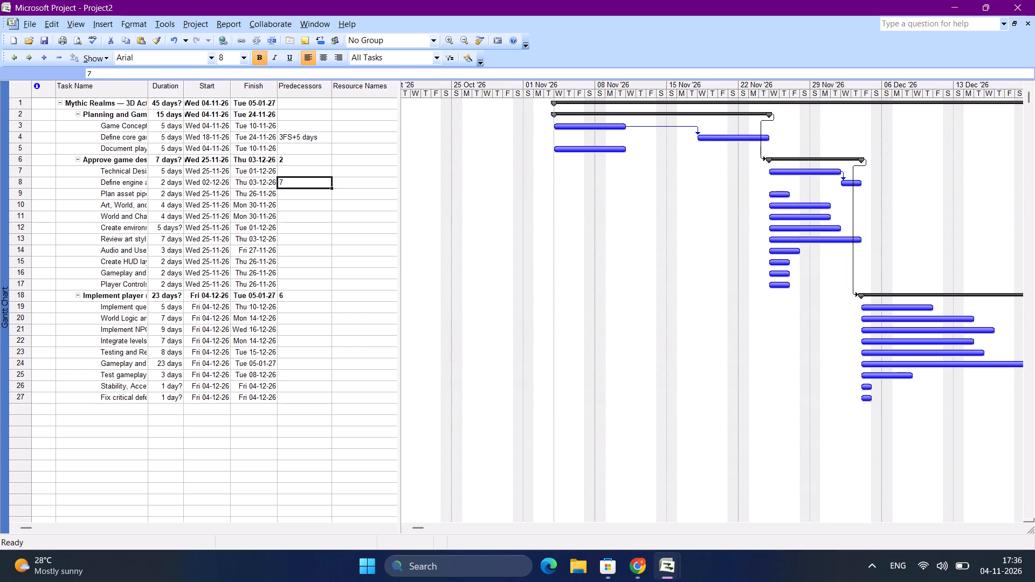
pyautogui.click(84, 186)
pyautogui.tripleClick(91, 184)
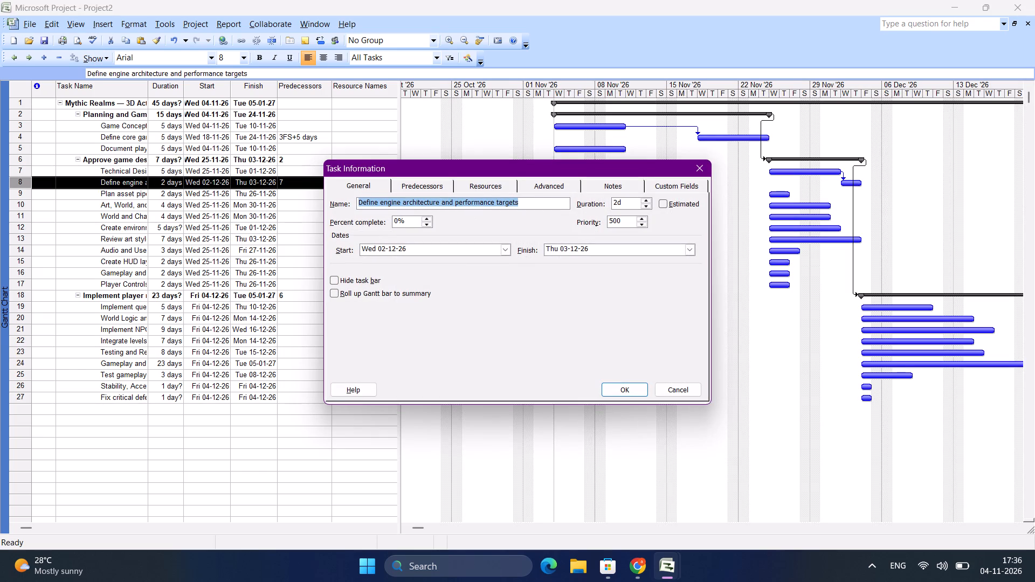
pyautogui.click(502, 186)
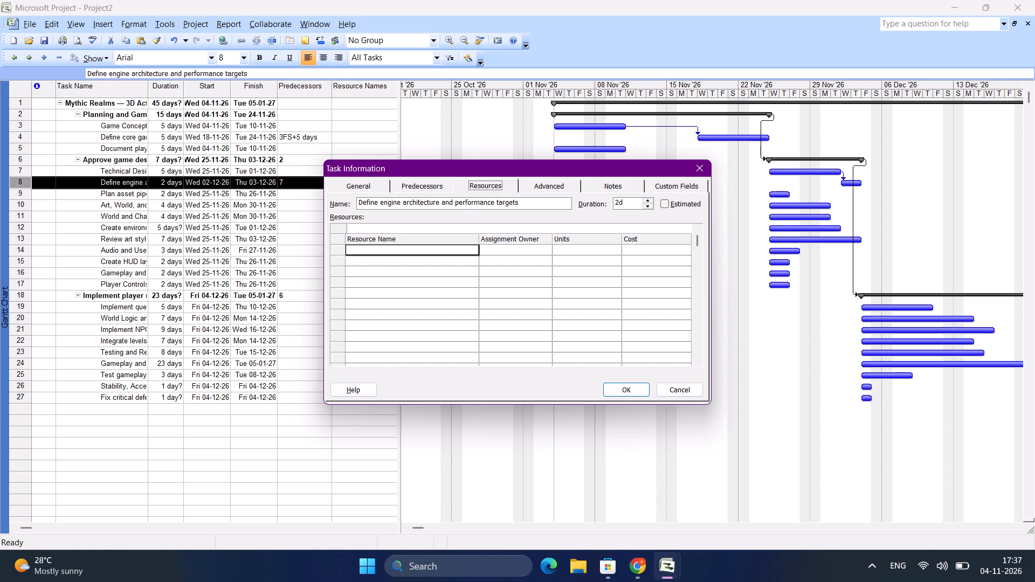
pyautogui.click(402, 250)
pyautogui.click(477, 254)
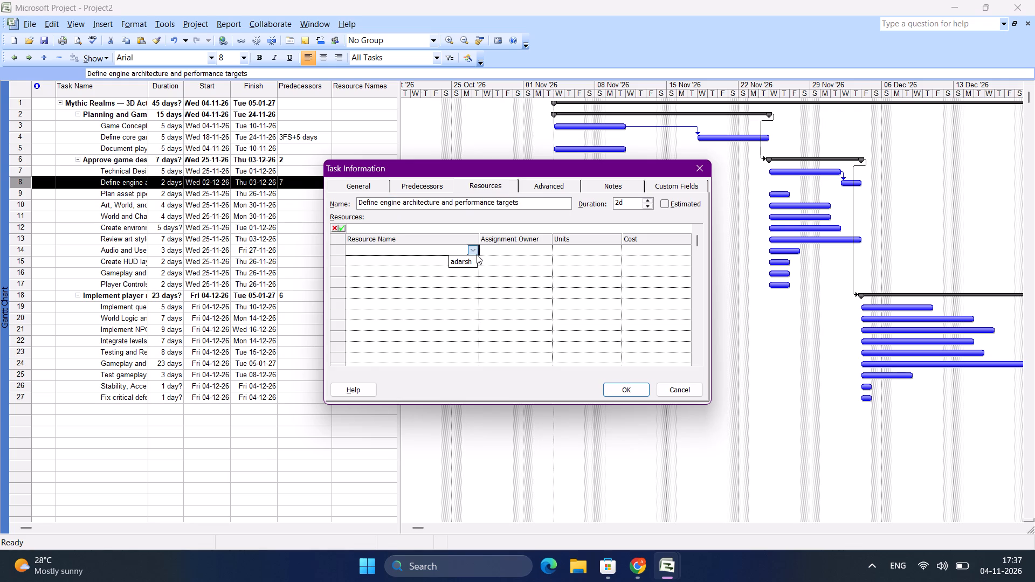
pyautogui.click(462, 261)
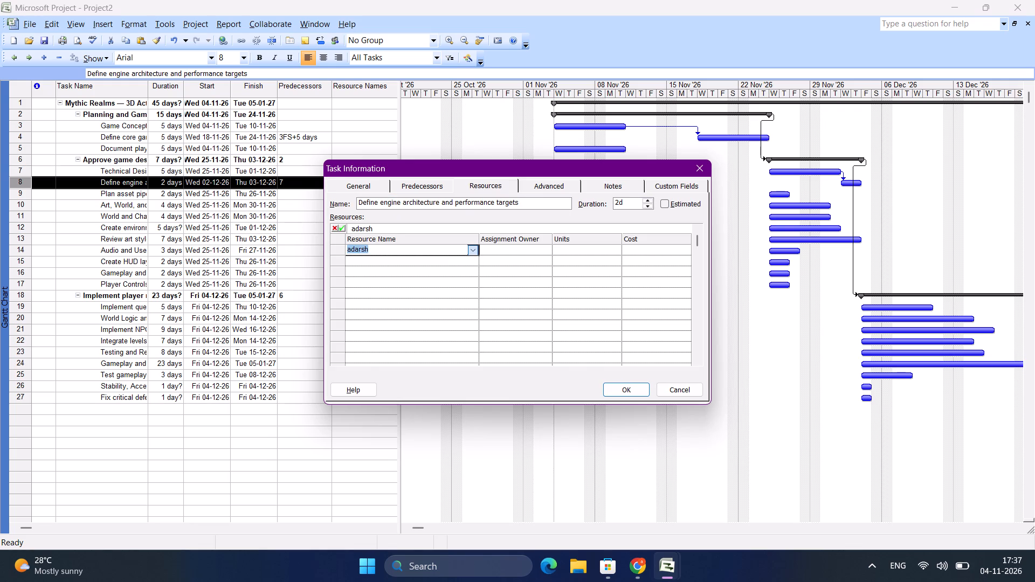
pyautogui.click(630, 392)
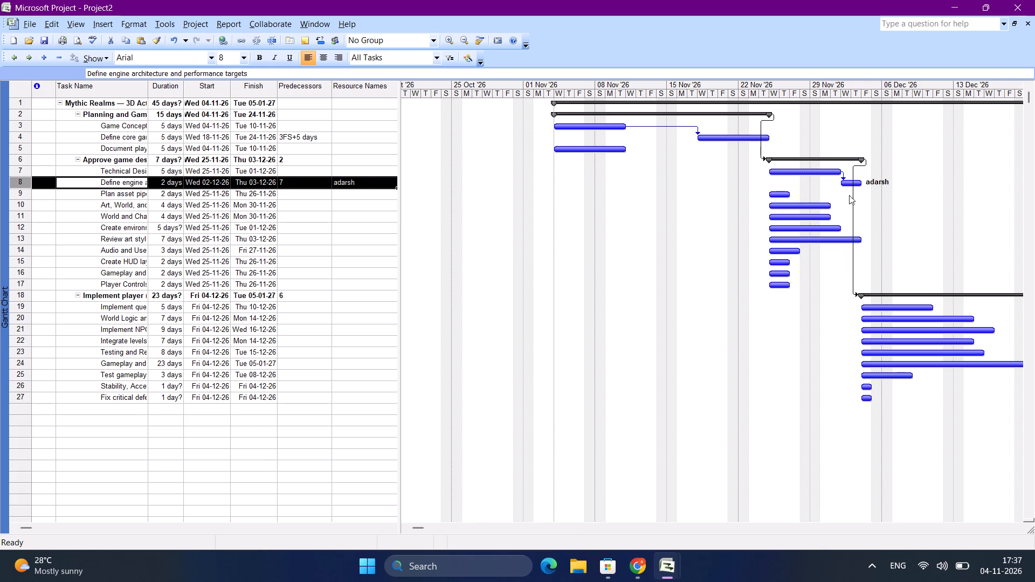
pyautogui.click(358, 195)
pyautogui.tripleClick(74, 184)
pyautogui.click(471, 191)
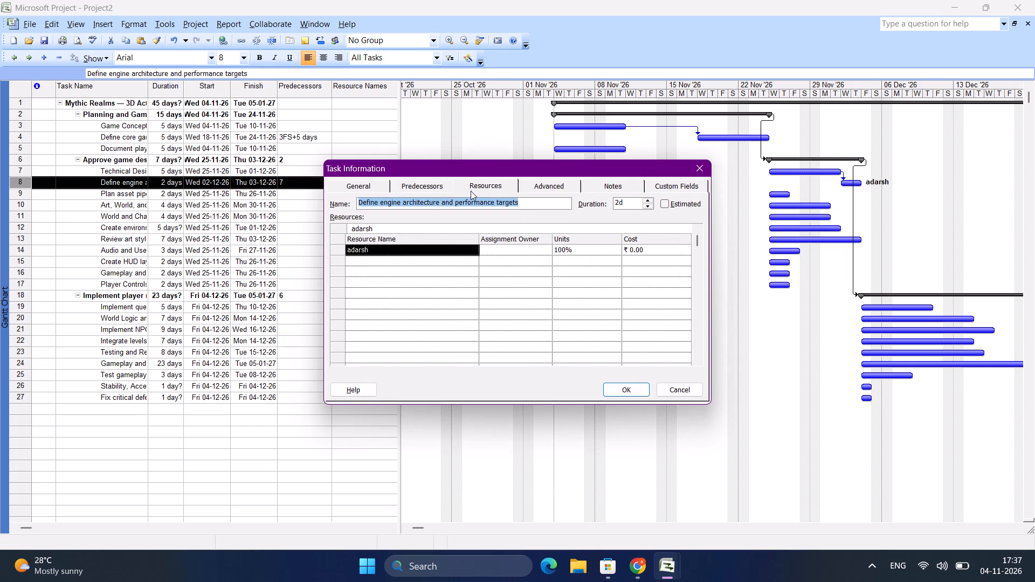
pyautogui.click(627, 386)
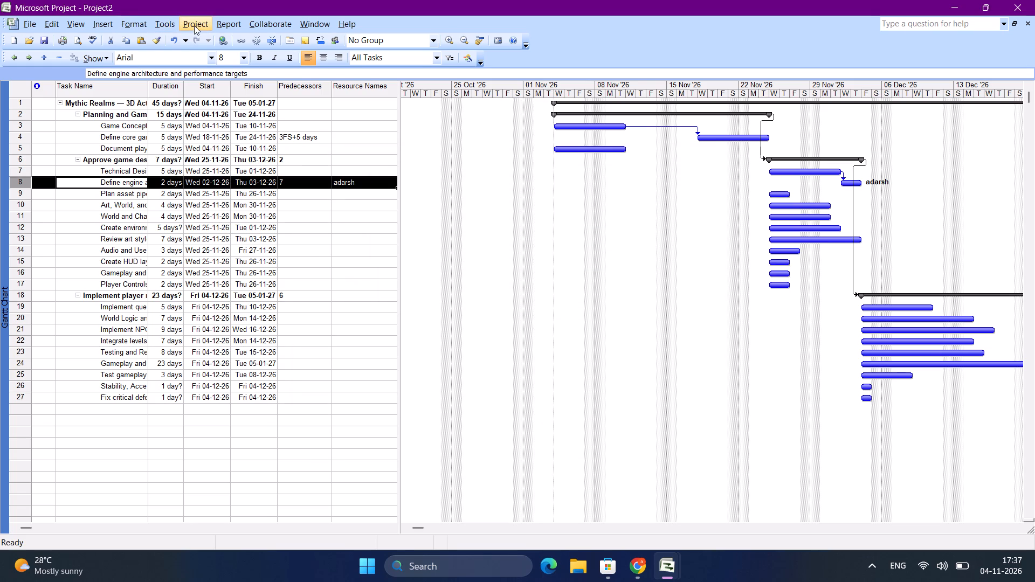
# Format the chart with the Gantt Chart Wizard to display the critical path, keeping link lines between dependent tasks.
pyautogui.click(168, 25)
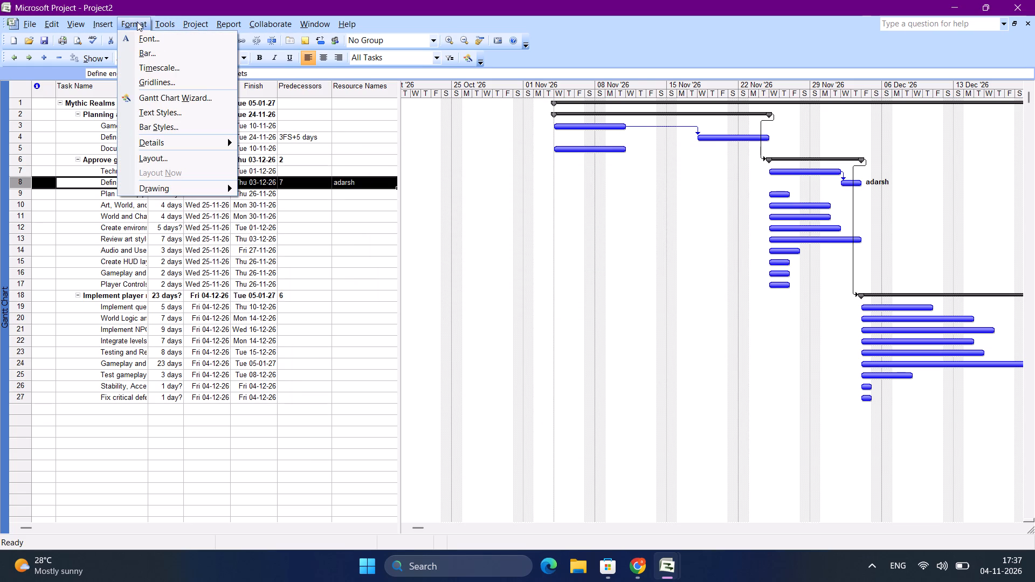
pyautogui.click(154, 95)
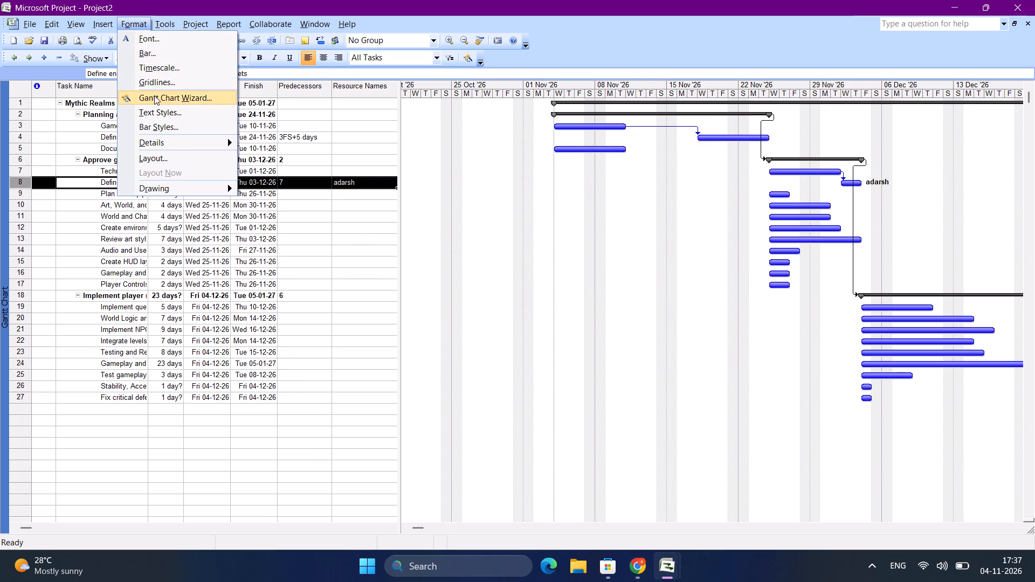
pyautogui.click(597, 371)
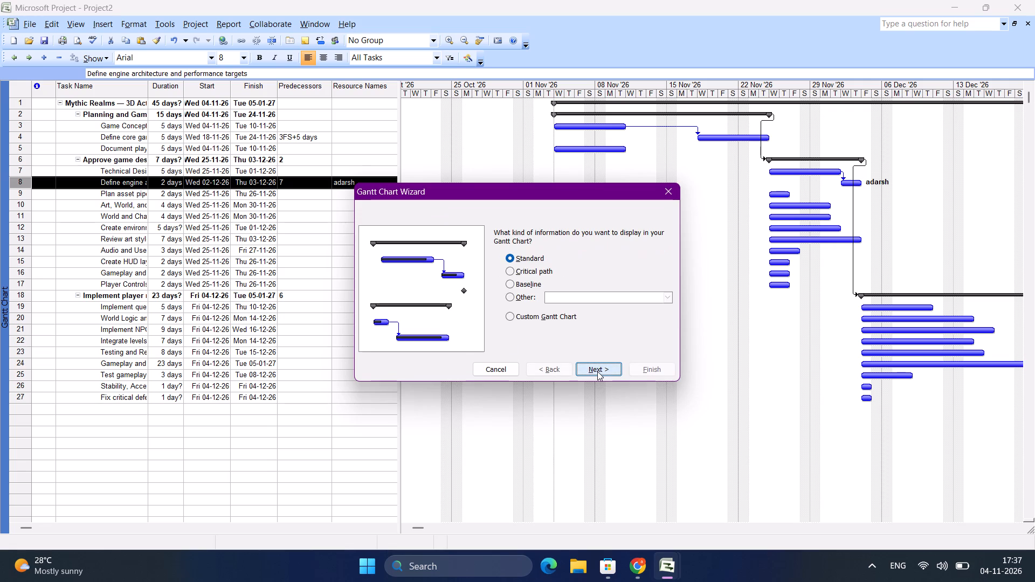
pyautogui.click(506, 276)
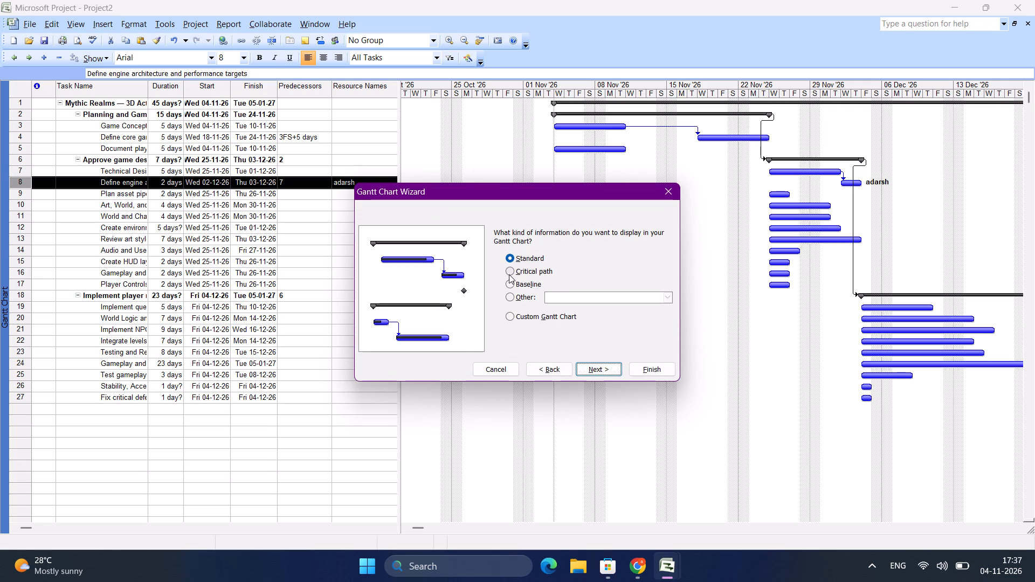
pyautogui.click(509, 274)
pyautogui.click(590, 365)
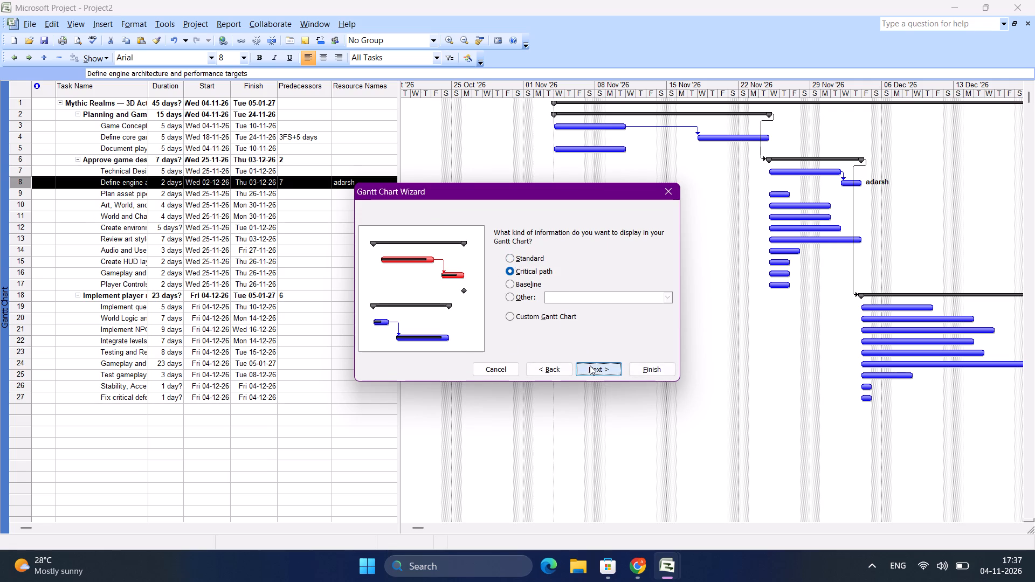
pyautogui.click(590, 365)
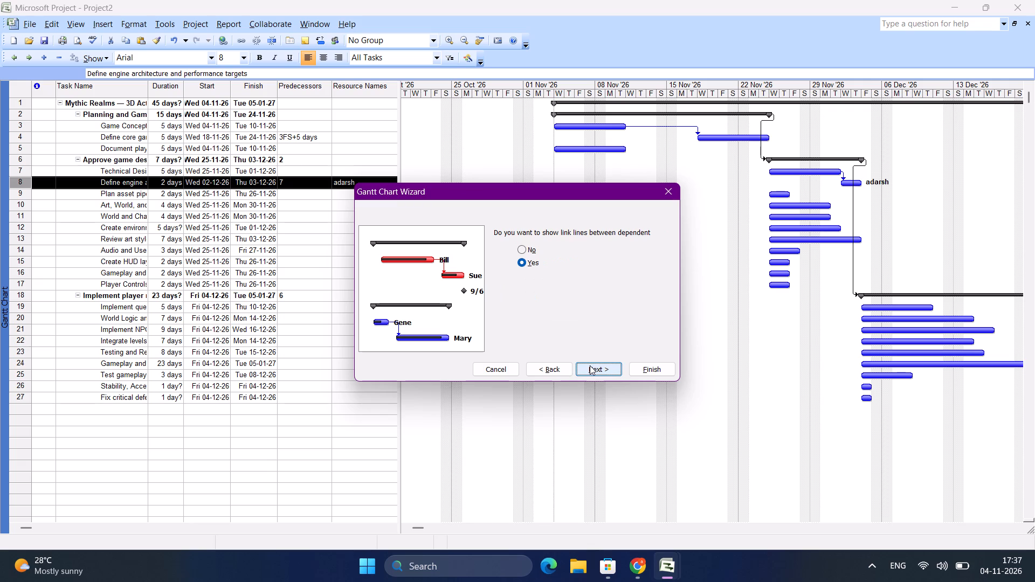
pyautogui.click(590, 365)
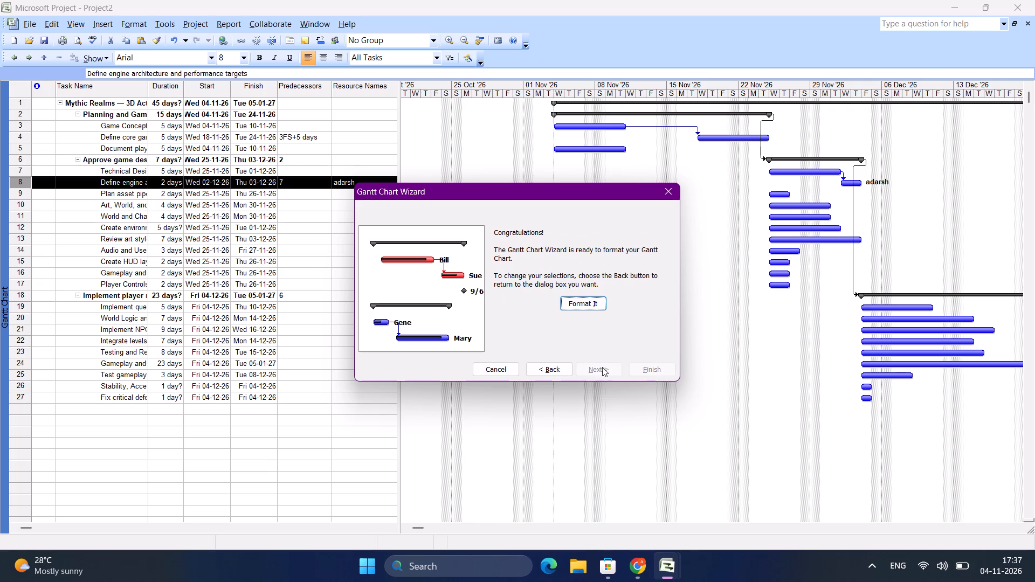
pyautogui.click(589, 303)
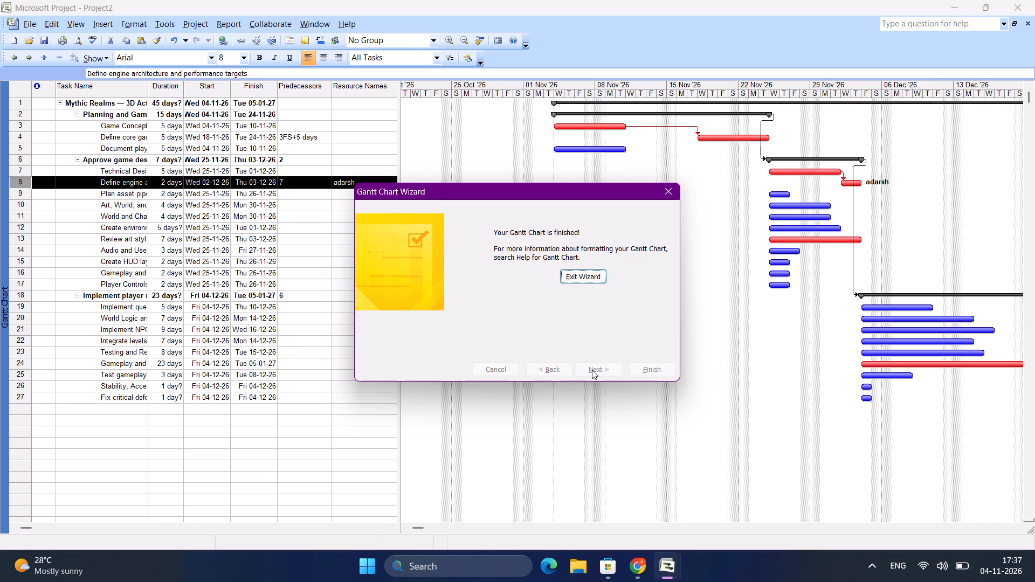
pyautogui.click(658, 375)
pyautogui.click(577, 272)
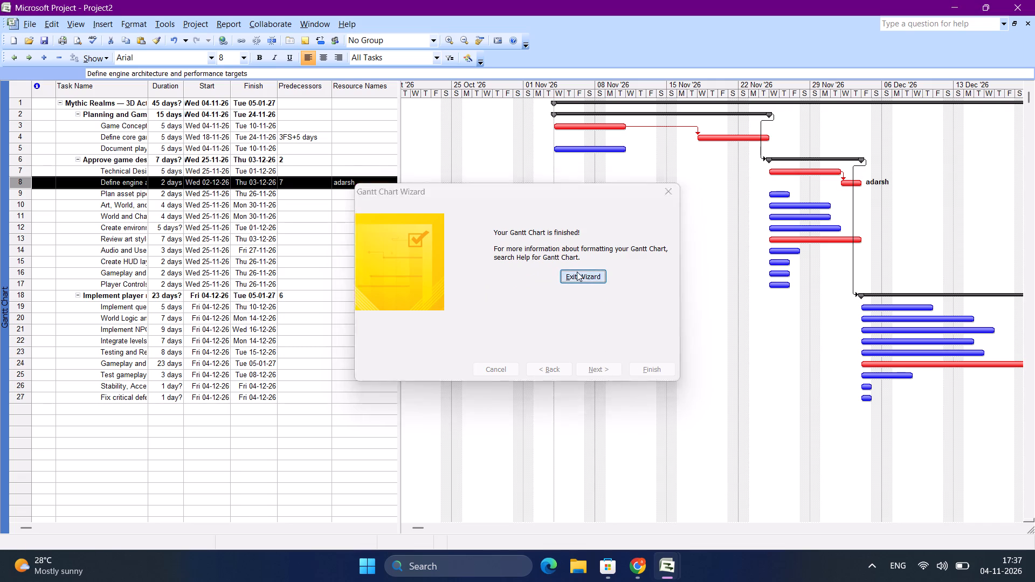
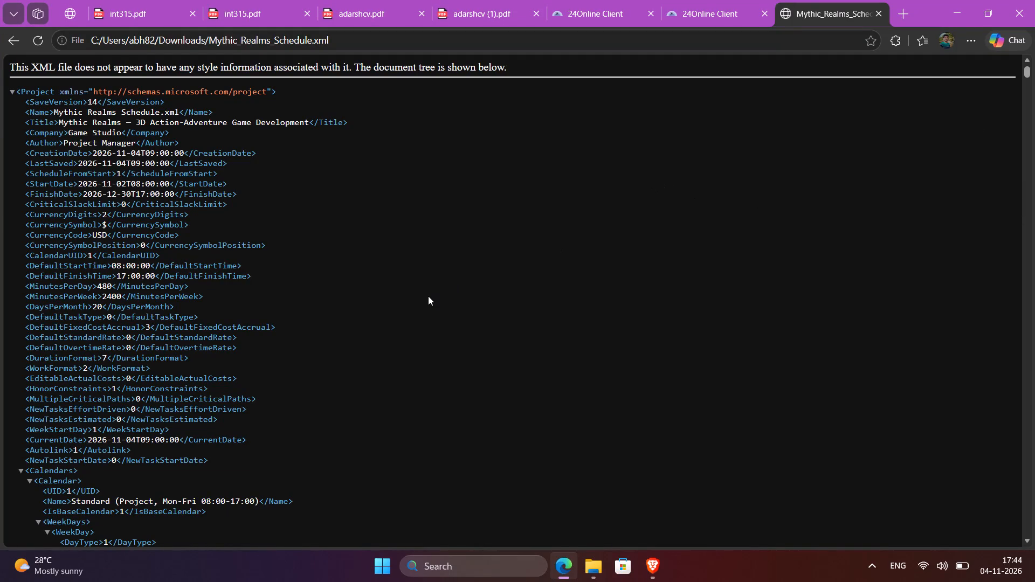
# In Microsoft Edge, look through Mythic_Realms_Schedule.xml, examining its project settings, calendar working times and task definitions.
pyautogui.scroll(-7, 428, 296)
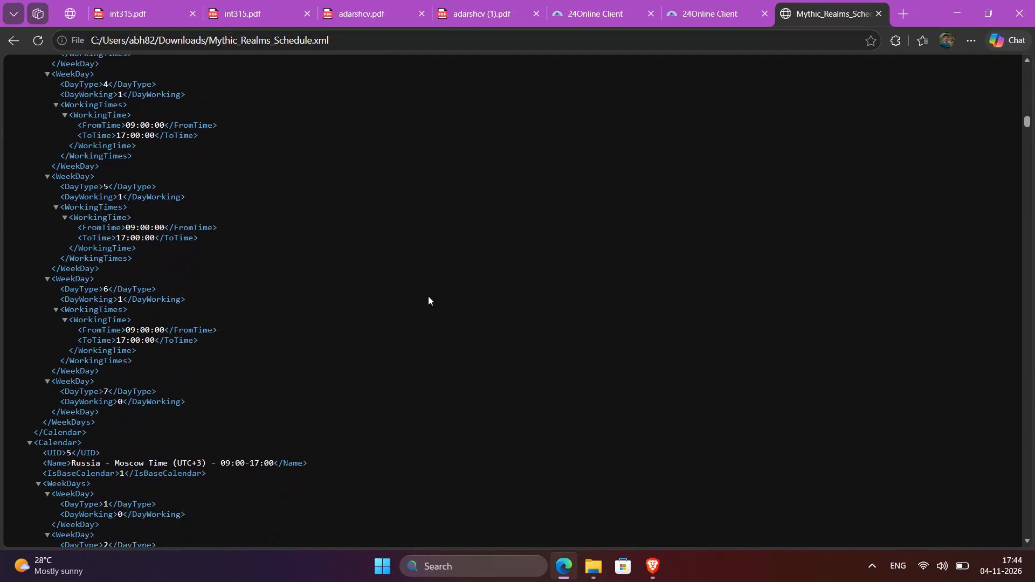
pyautogui.scroll(-8, 428, 296)
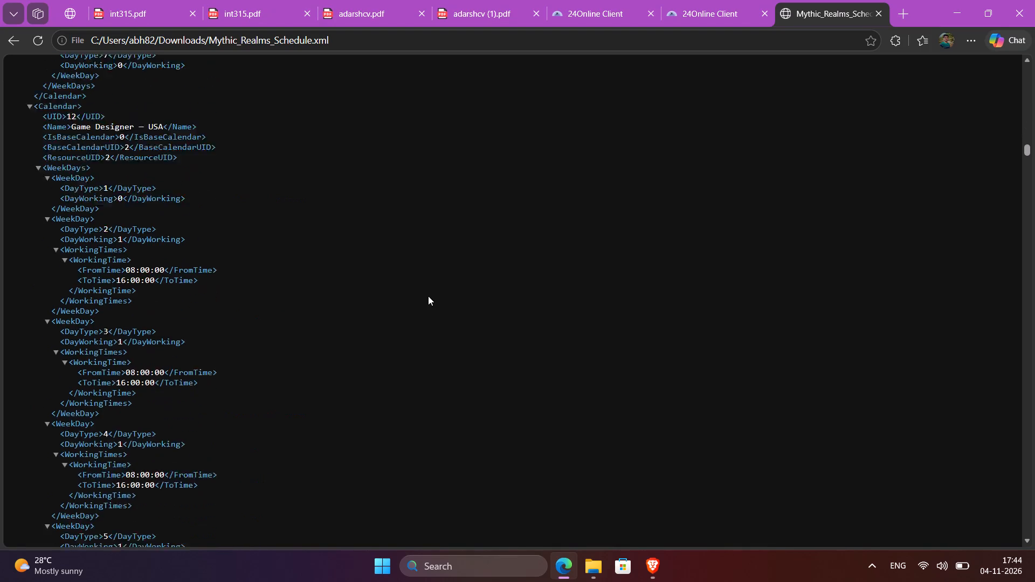
pyautogui.scroll(-16, 428, 296)
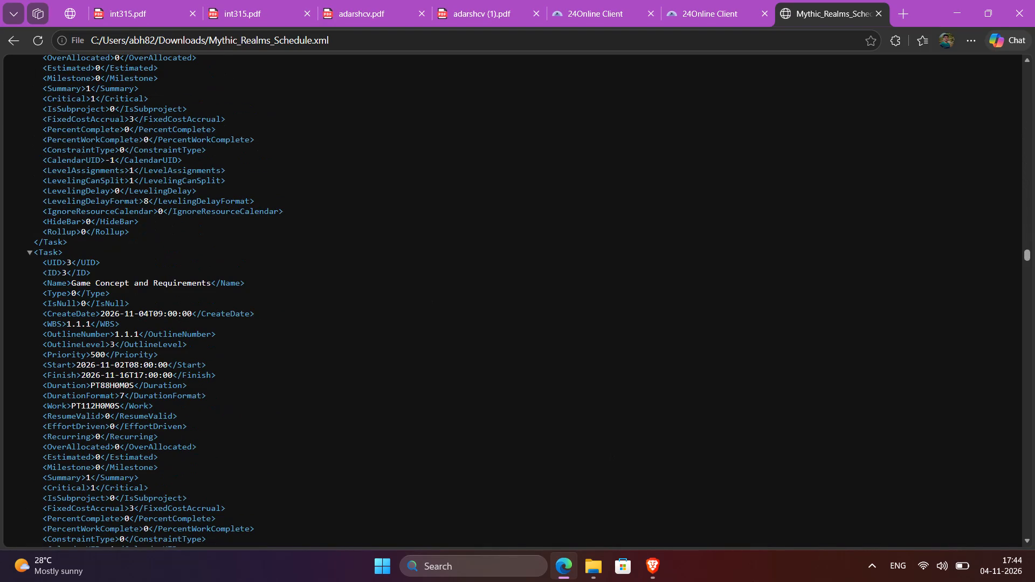
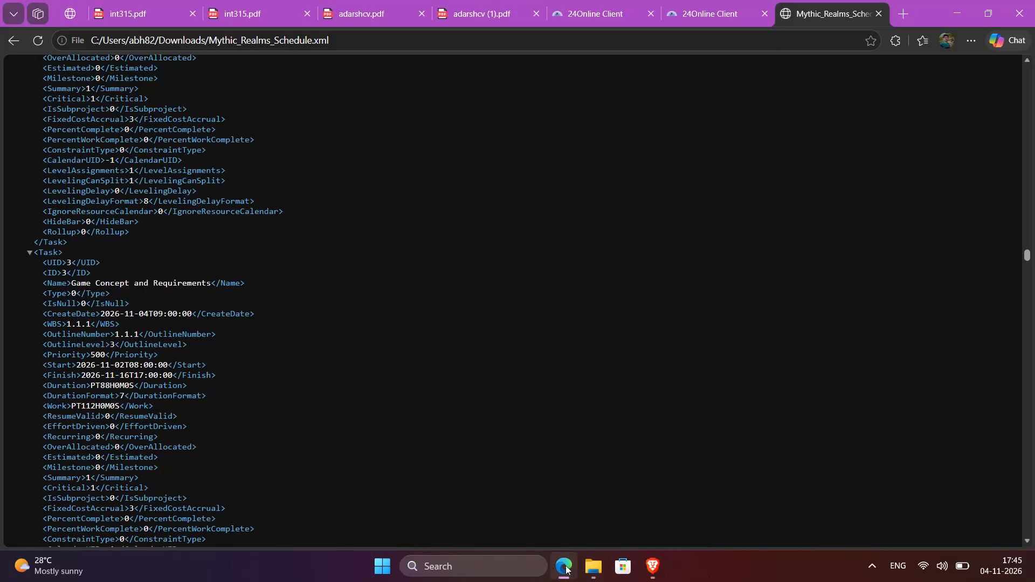
# Switch to File Explorer and open Mythic_Realms_Schedule.xml from the Downloads folder with its default app.
pyautogui.click(575, 512)
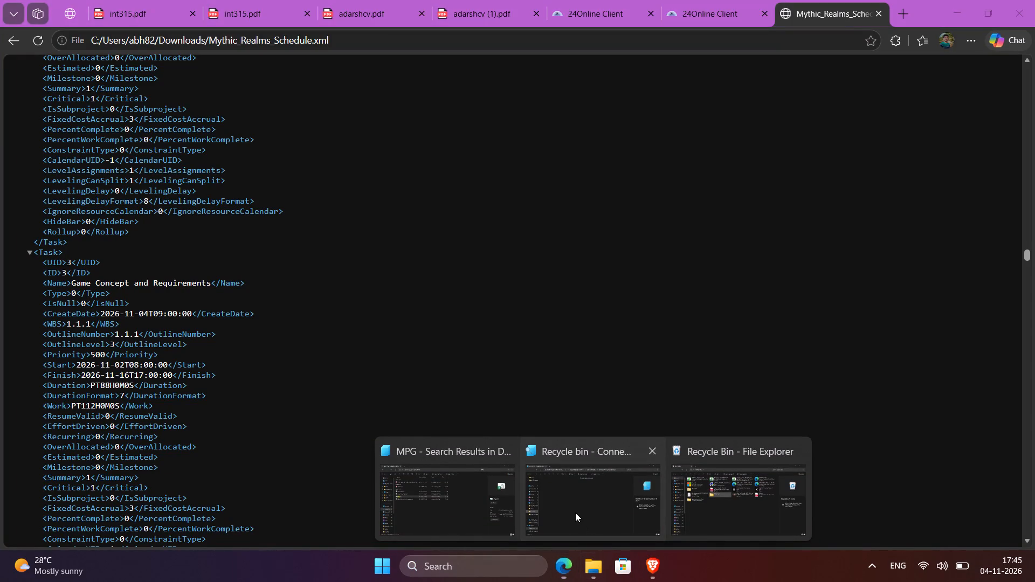
pyautogui.click(38, 195)
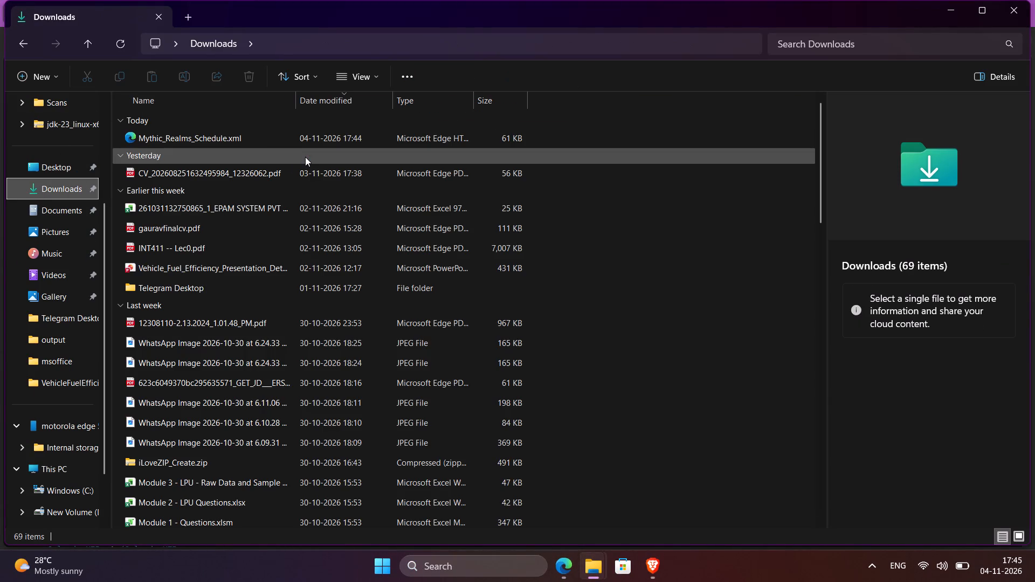
pyautogui.rightClick(344, 142)
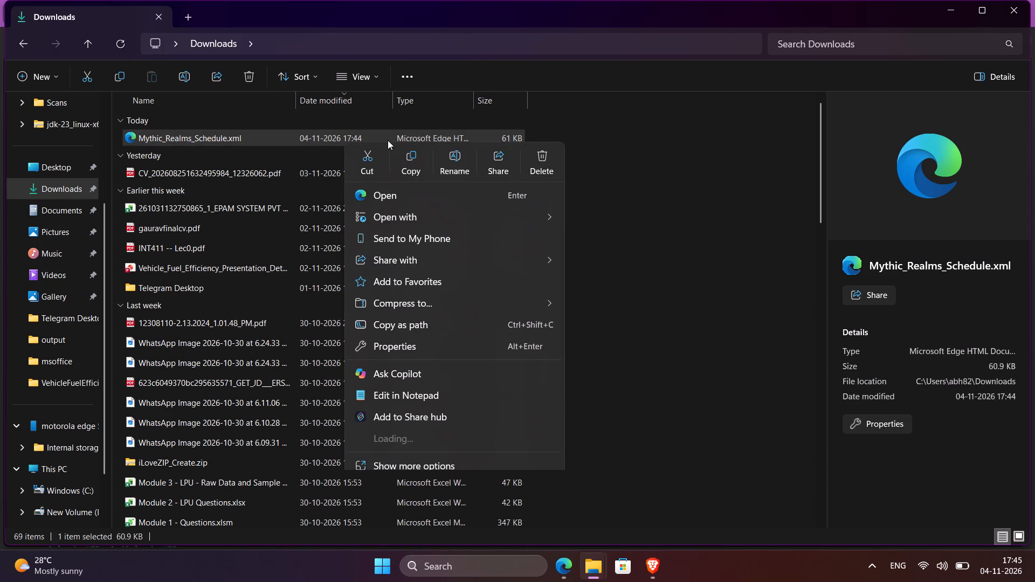
pyautogui.click(466, 194)
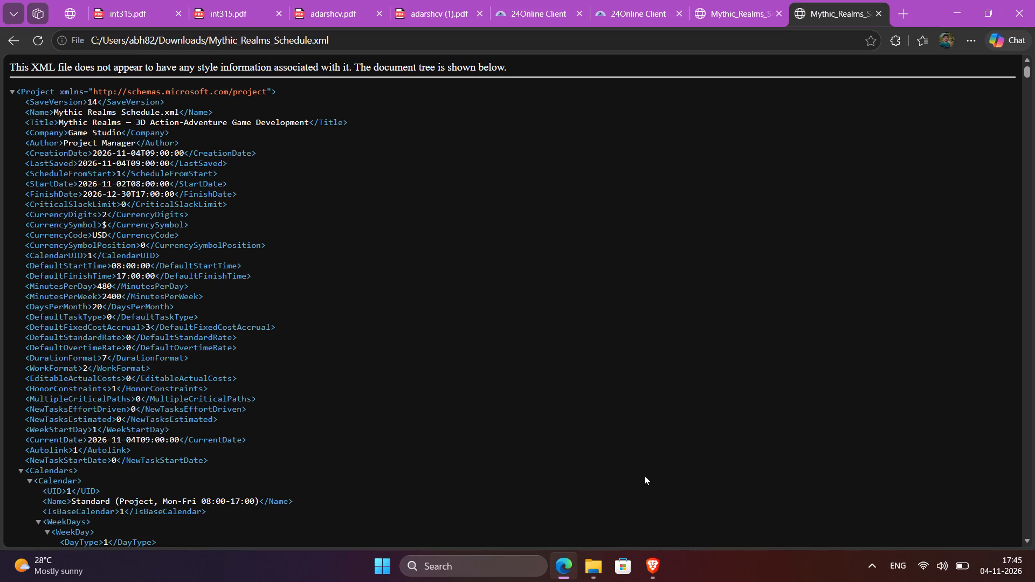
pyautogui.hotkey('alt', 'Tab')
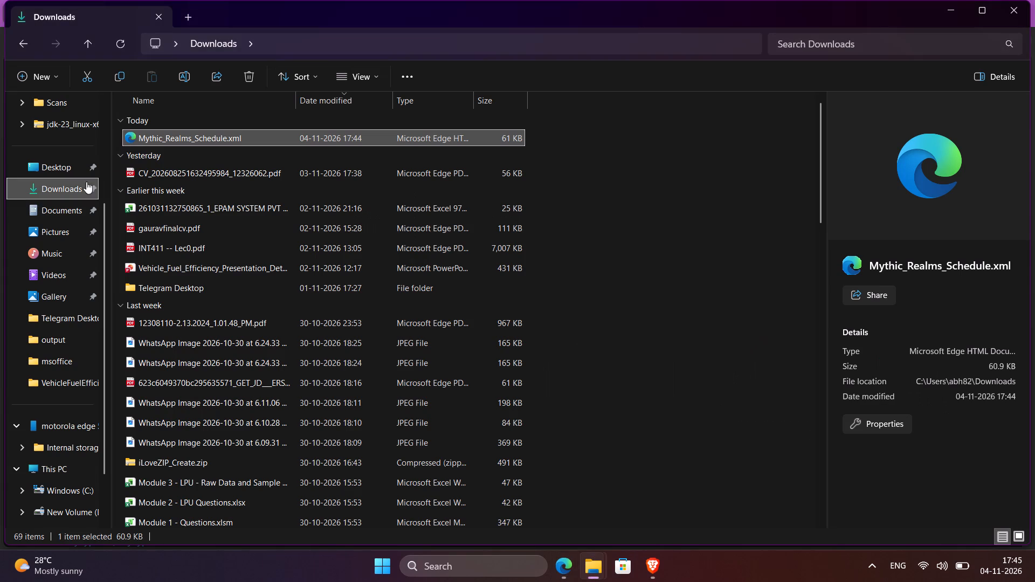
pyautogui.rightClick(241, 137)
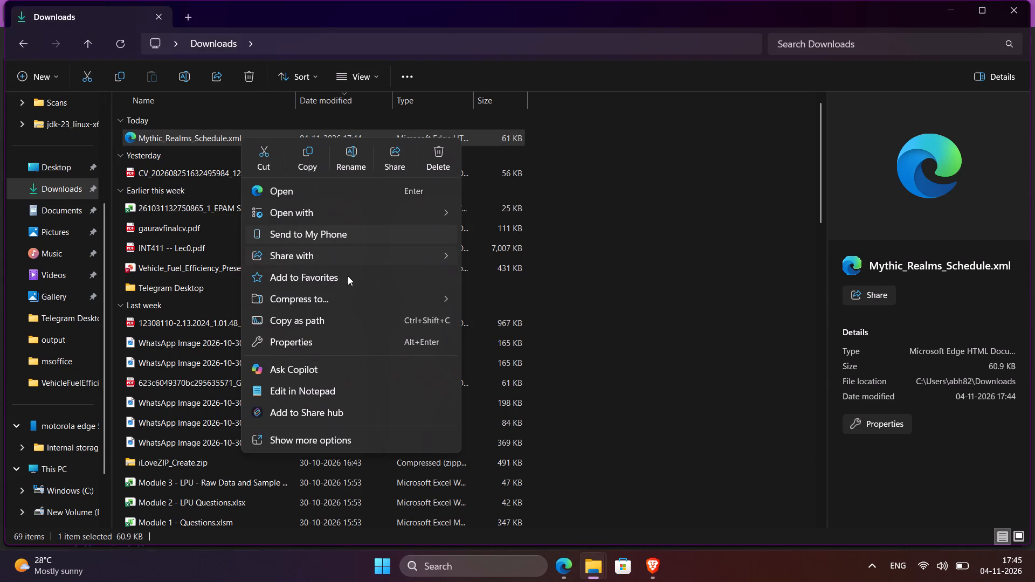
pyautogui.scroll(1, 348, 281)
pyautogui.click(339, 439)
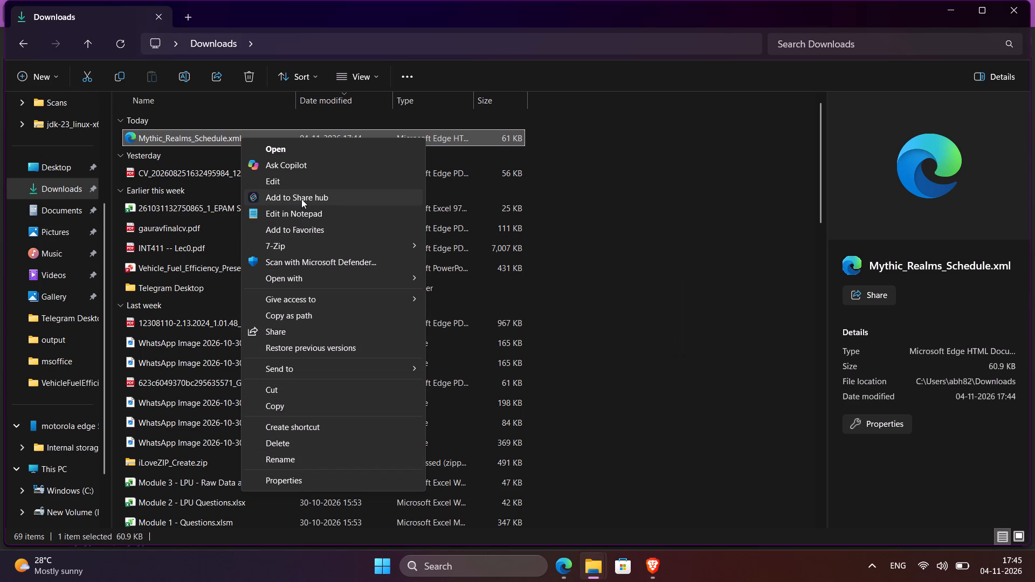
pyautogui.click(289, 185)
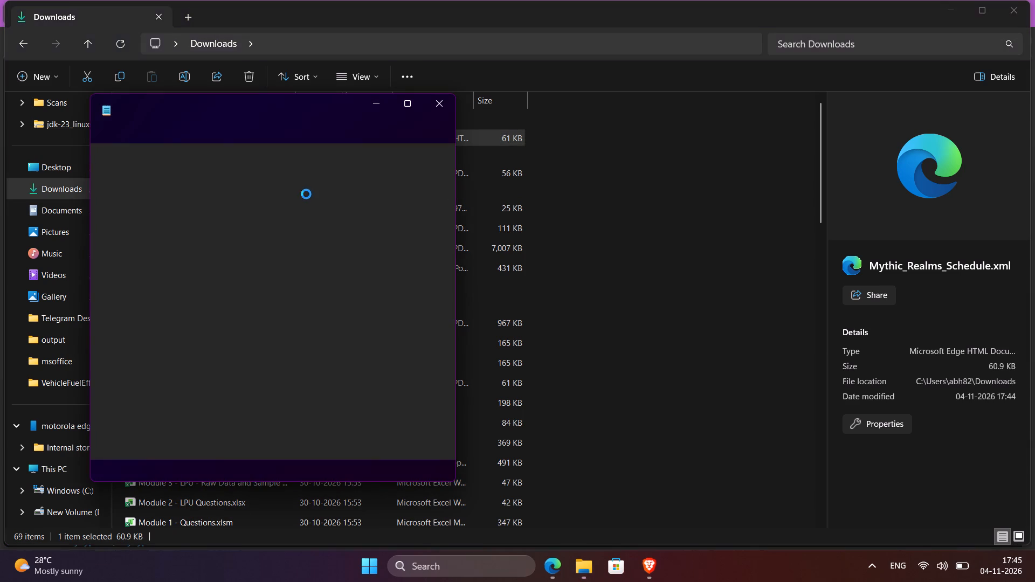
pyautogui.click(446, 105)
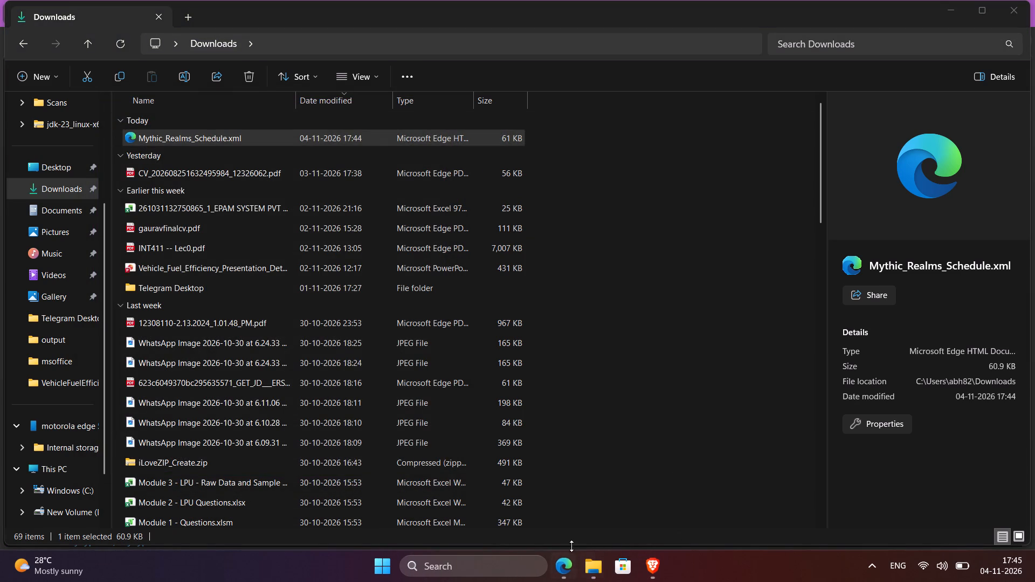
# Switch back to Mythic_Realms_Schedule.xml in Microsoft Edge.
pyautogui.click(571, 558)
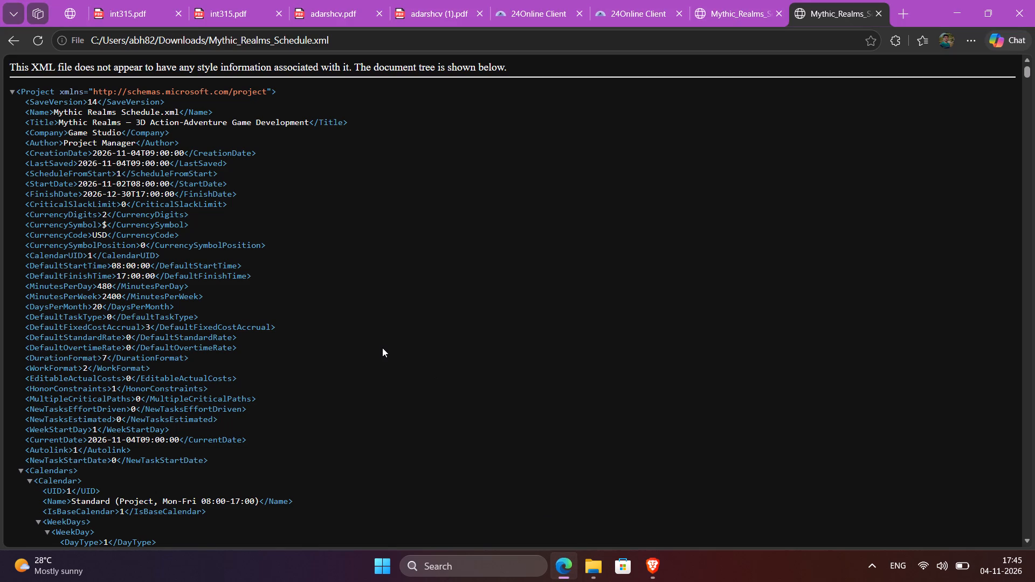
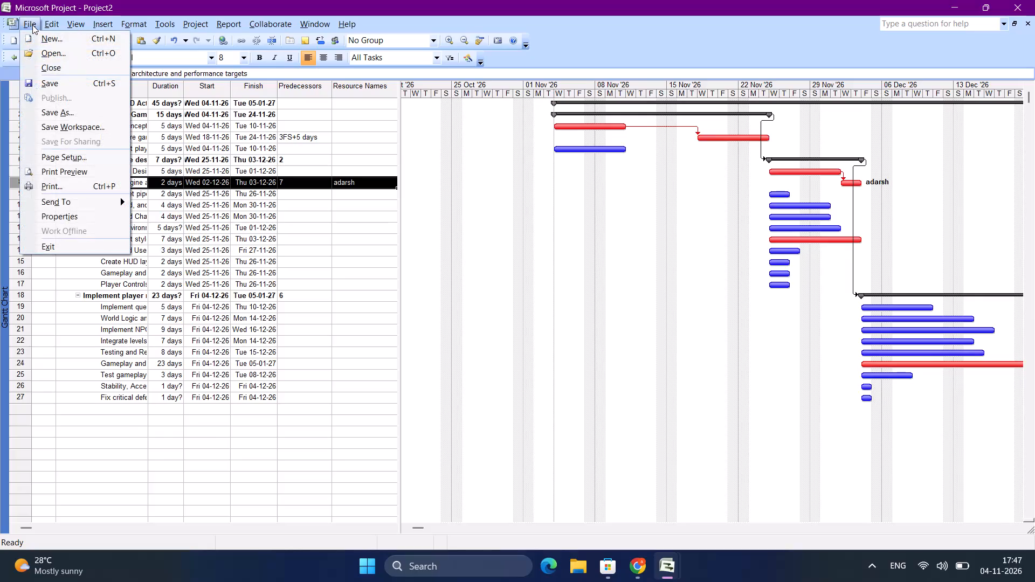
# Open the XML-format file Mythic_Realms_Schedule.xml from the Downloads folder, importing it as a new project.
pyautogui.click(56, 50)
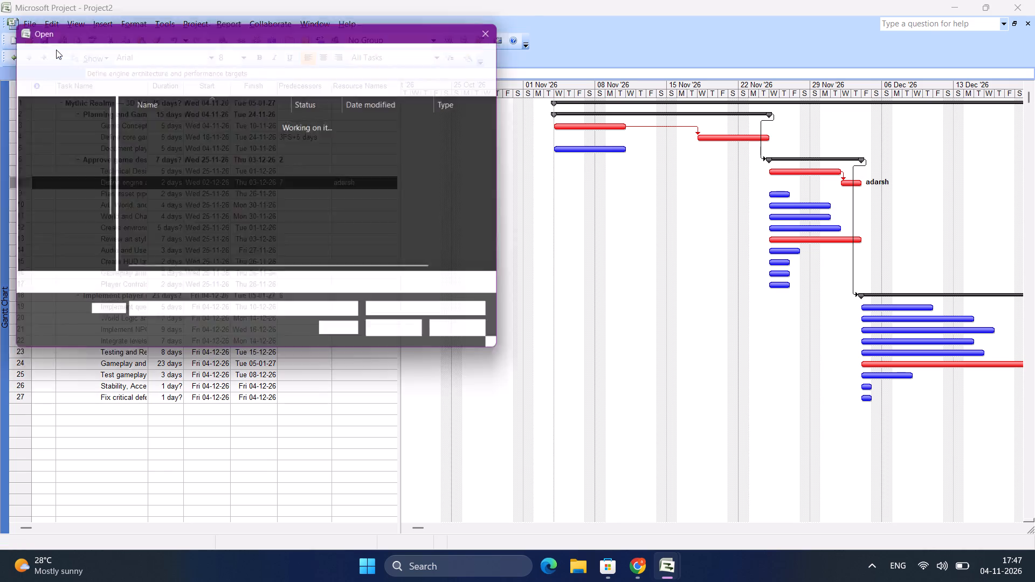
pyautogui.click(55, 211)
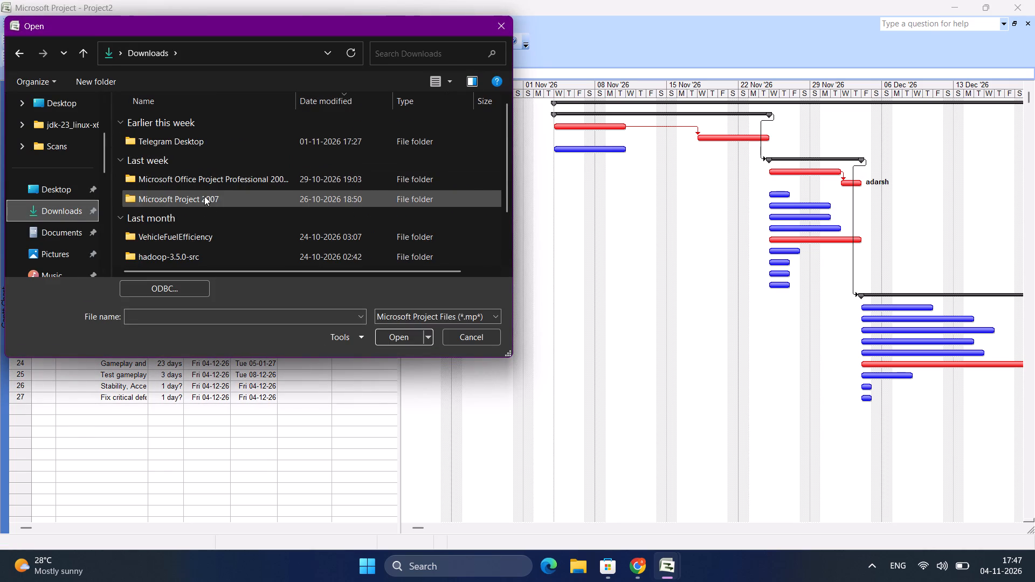
pyautogui.scroll(-3, 204, 196)
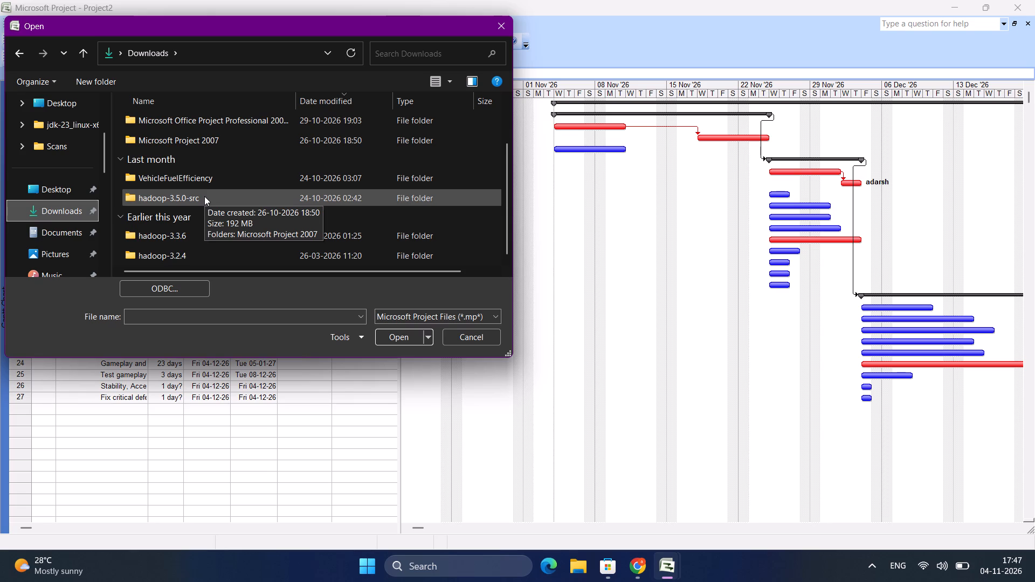
pyautogui.scroll(4, 204, 196)
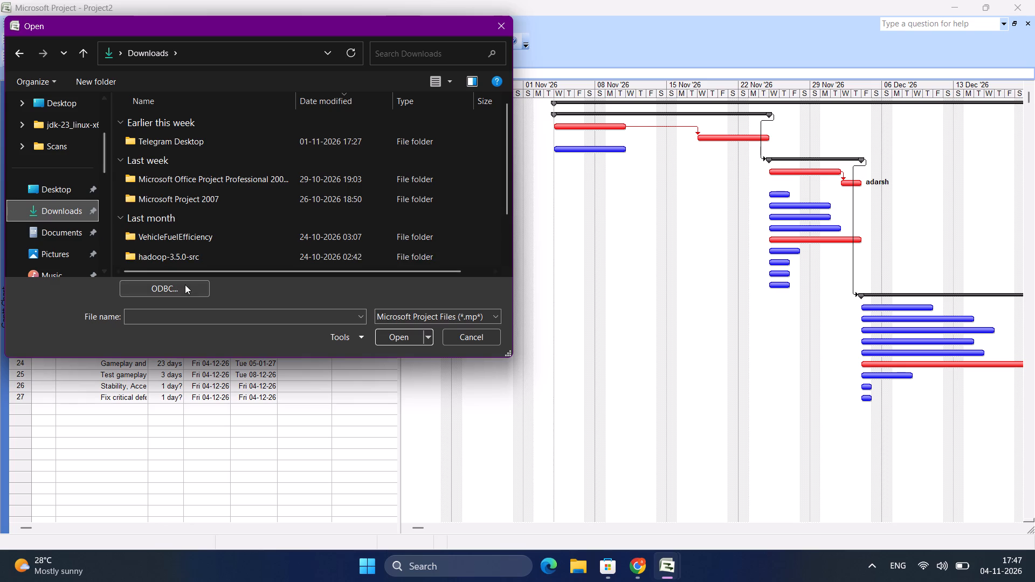
pyautogui.click(449, 310)
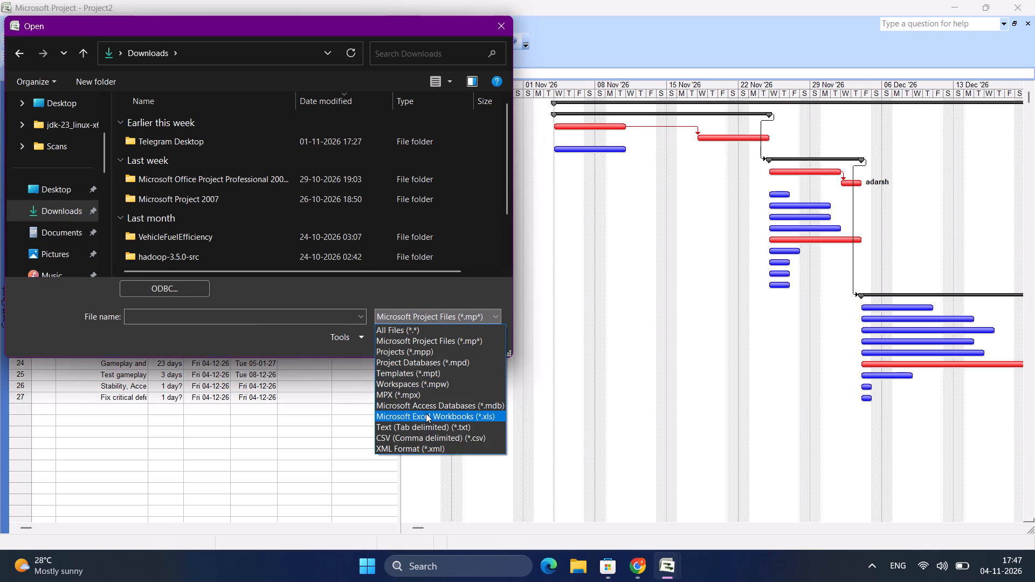
pyautogui.scroll(-1, 425, 425)
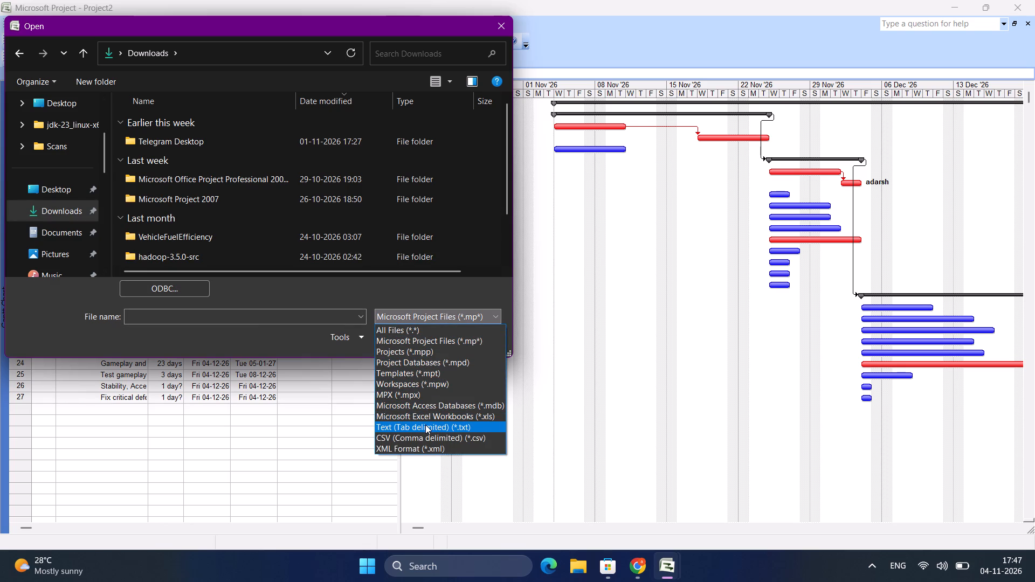
pyautogui.scroll(-3, 425, 425)
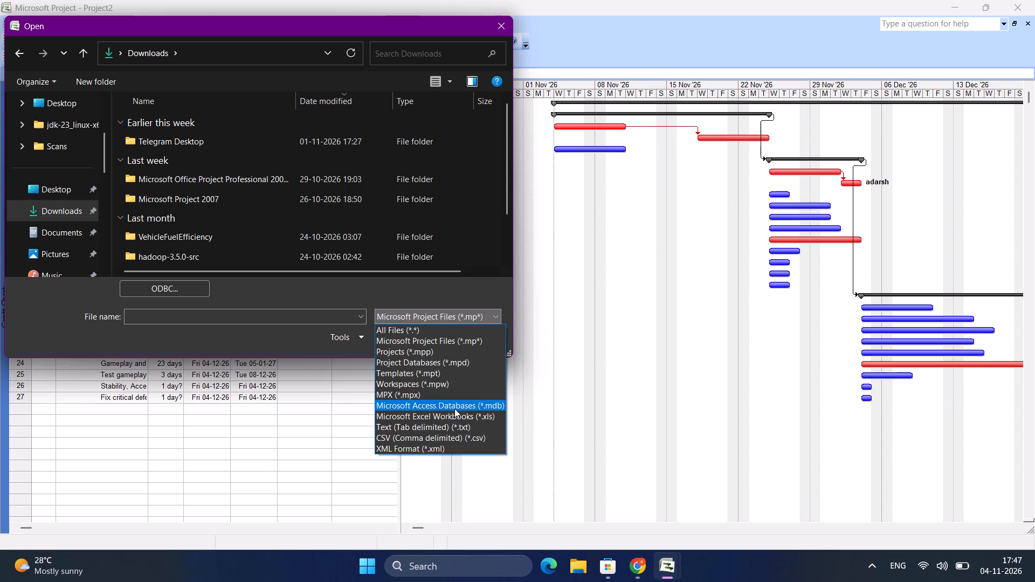
pyautogui.click(406, 443)
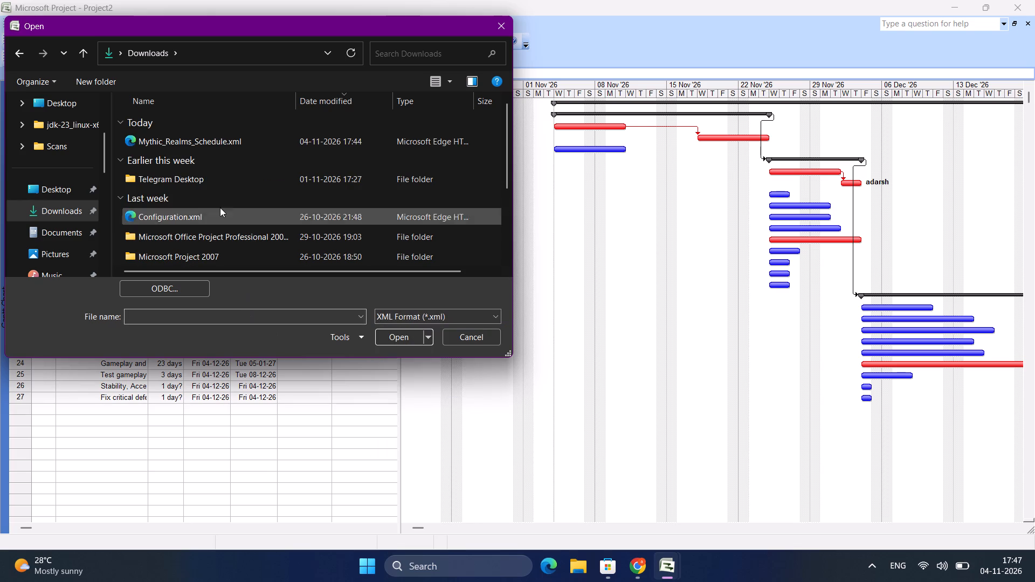
pyautogui.click(203, 140)
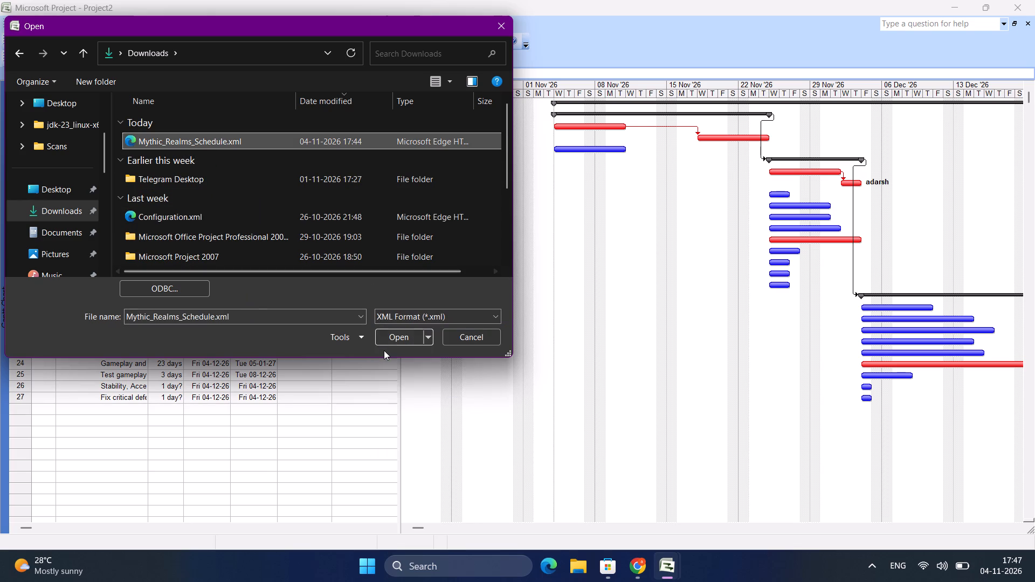
pyautogui.click(394, 350)
pyautogui.click(393, 337)
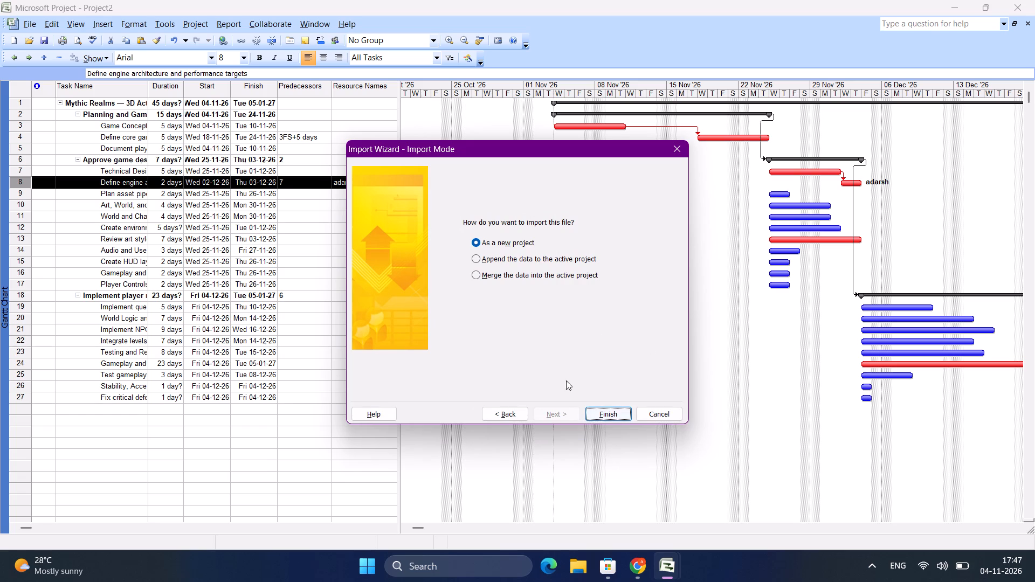
pyautogui.click(603, 410)
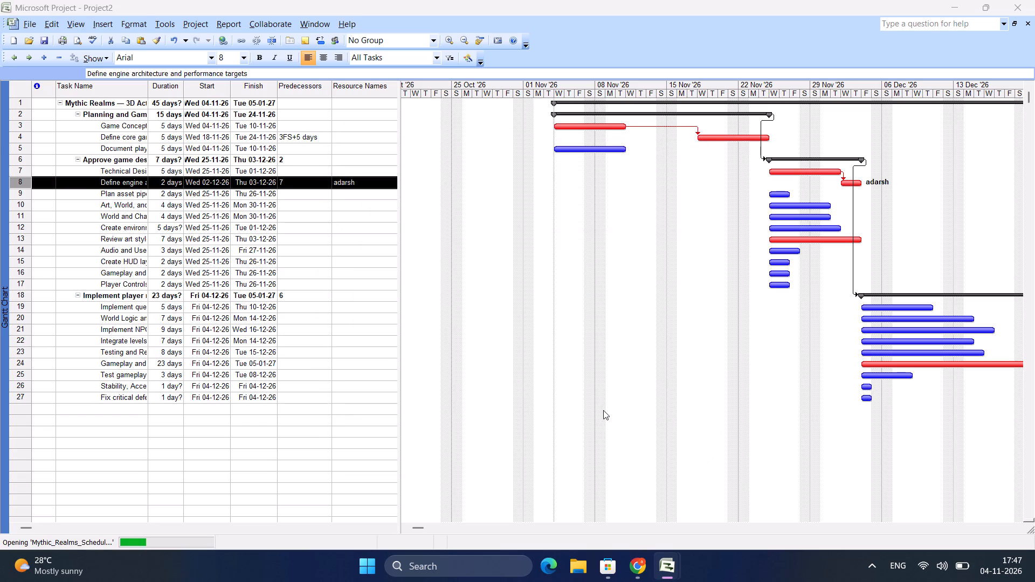
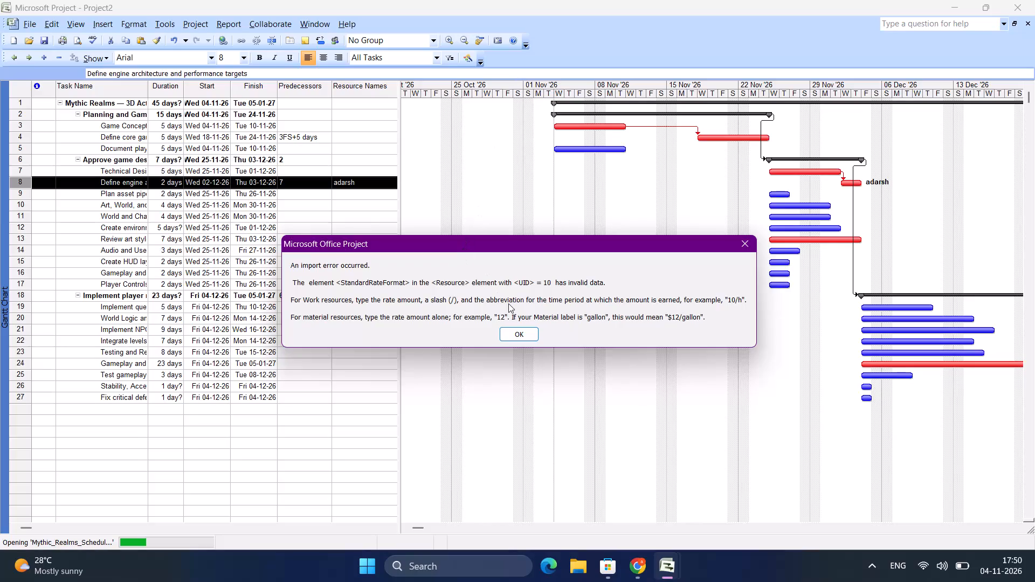
# Dismiss the import error messages about the resource's StandardRateFormat data.
pyautogui.click(512, 313)
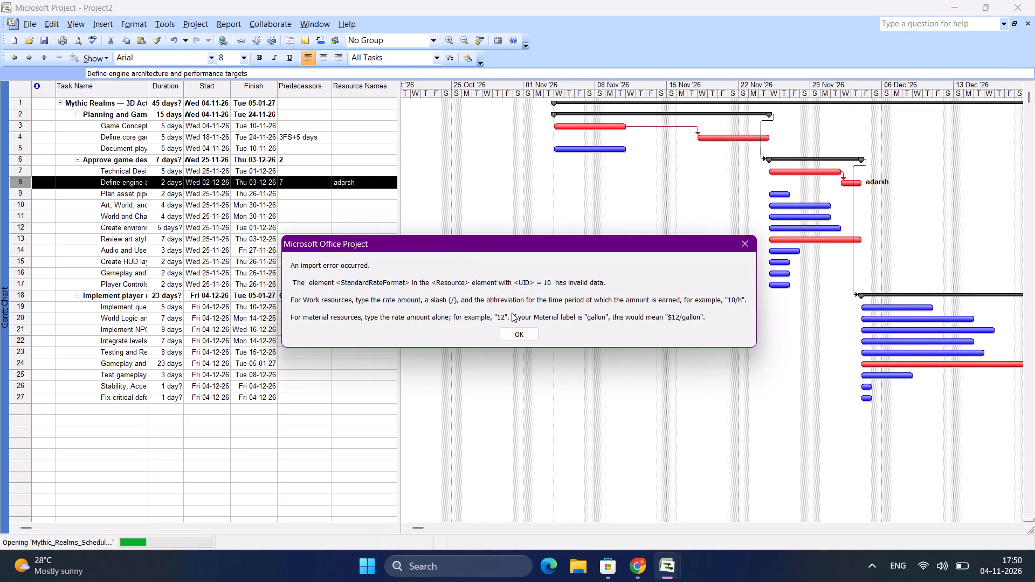
pyautogui.click(515, 325)
pyautogui.click(515, 328)
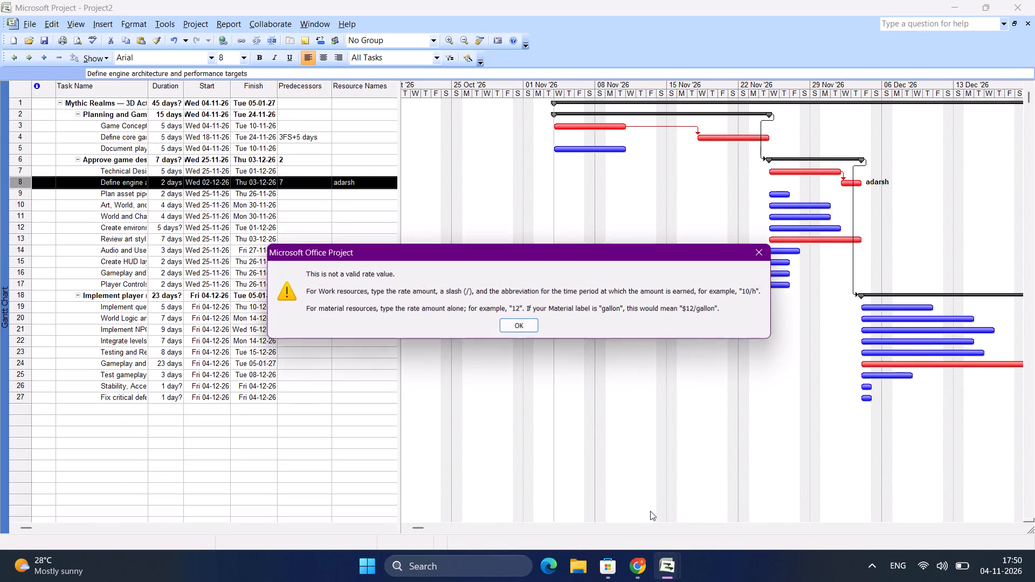
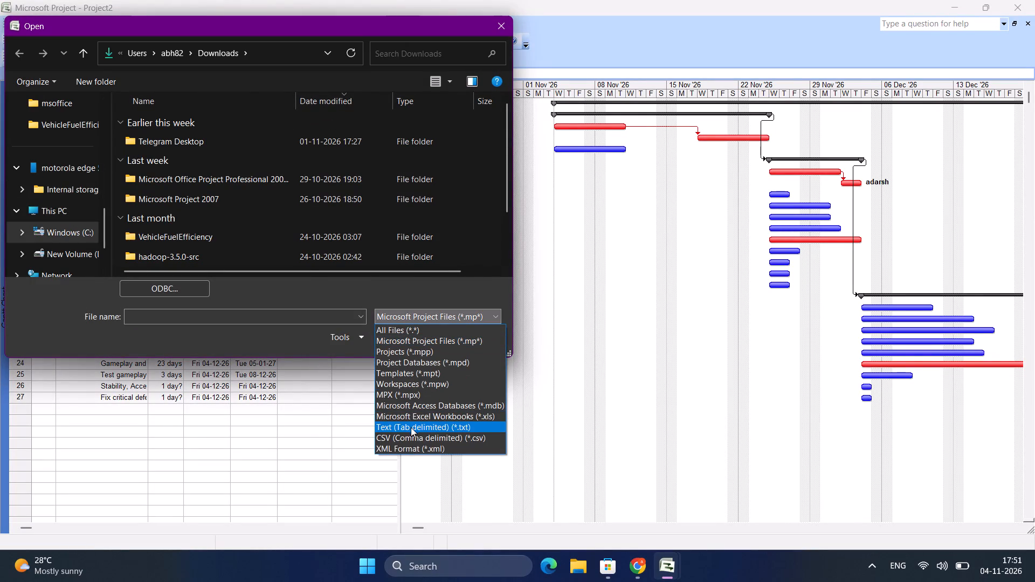
# Import the XML-format file Mythic_Realms_Schedule_Project2007.xml from Downloads as a new project.
pyautogui.click(398, 446)
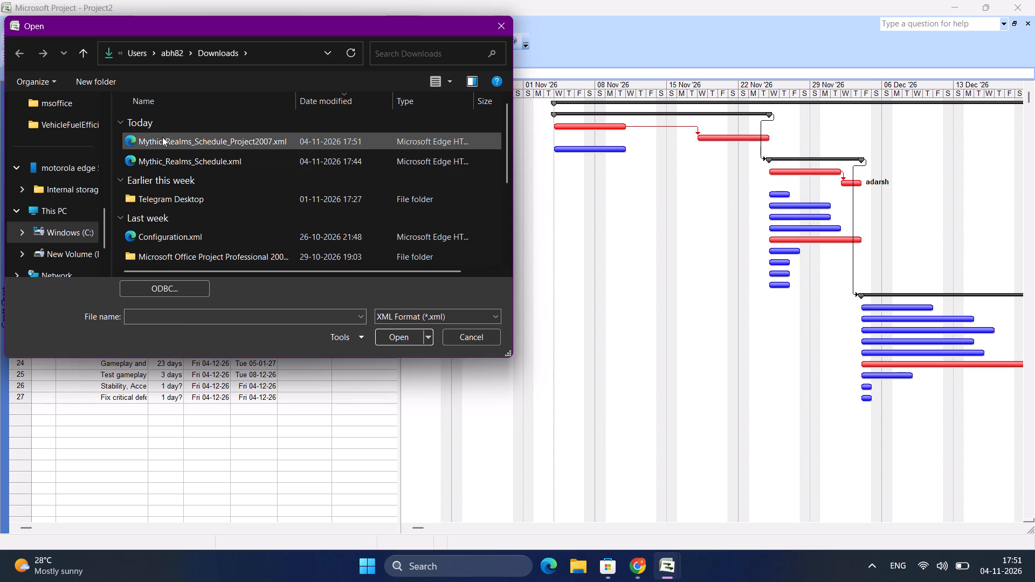
pyautogui.click(156, 138)
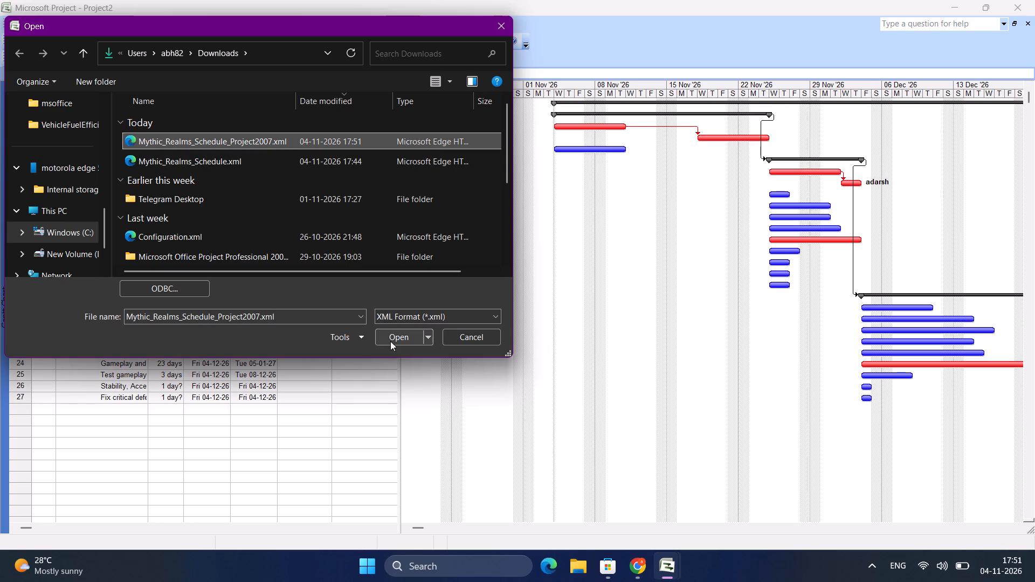
pyautogui.click(388, 338)
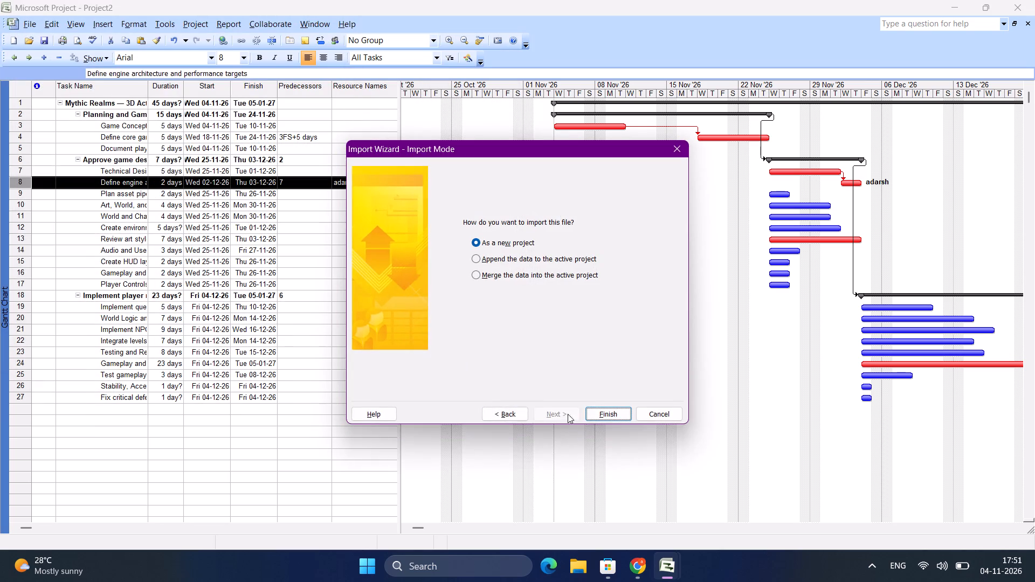
pyautogui.click(607, 418)
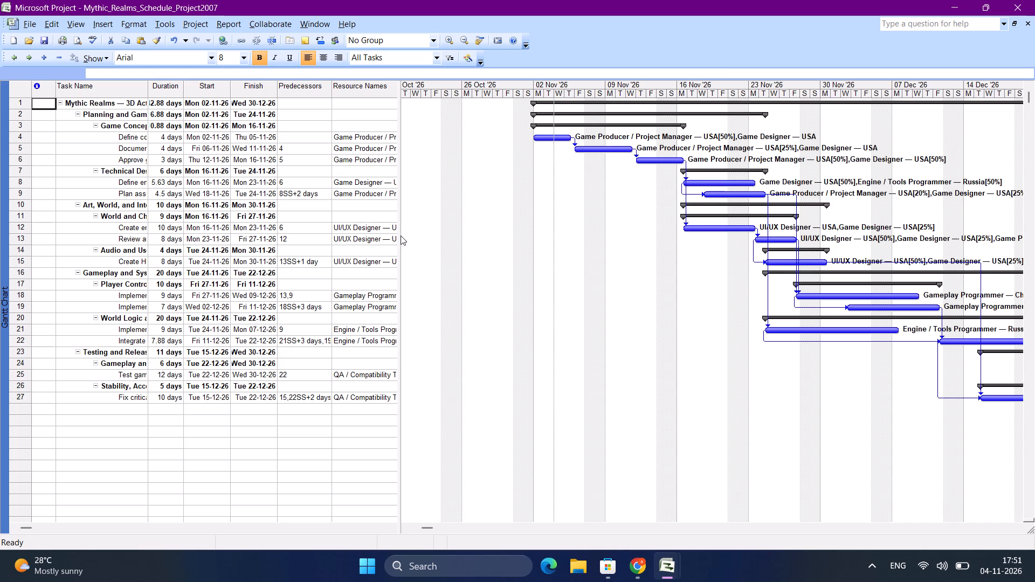
# Widen the task table area by moving the divider between the table and the Gantt bars past the Resource Names column.
pyautogui.moveTo(401, 235); pyautogui.dragTo(398, 217)
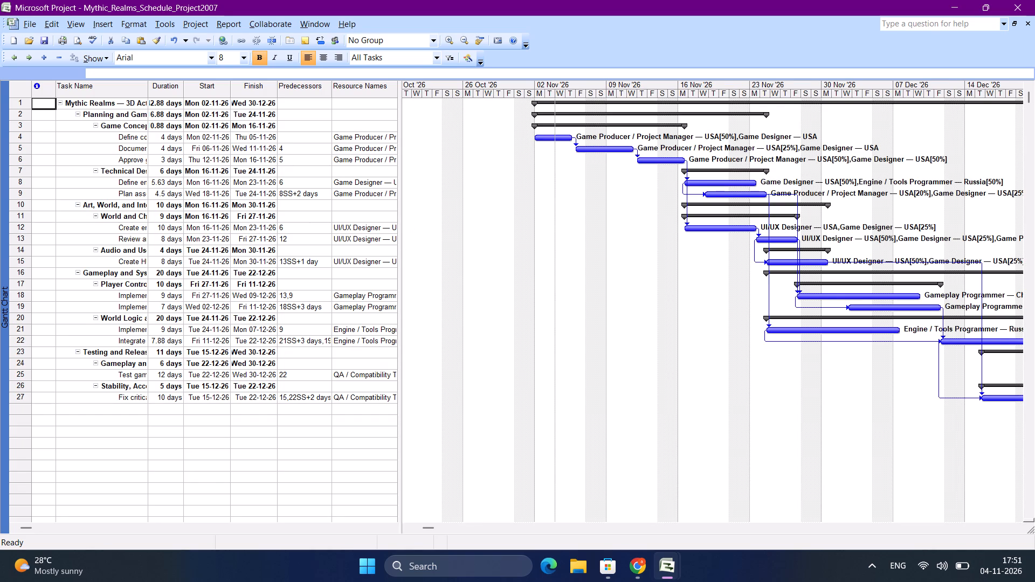
pyautogui.moveTo(401, 248); pyautogui.dragTo(579, 262)
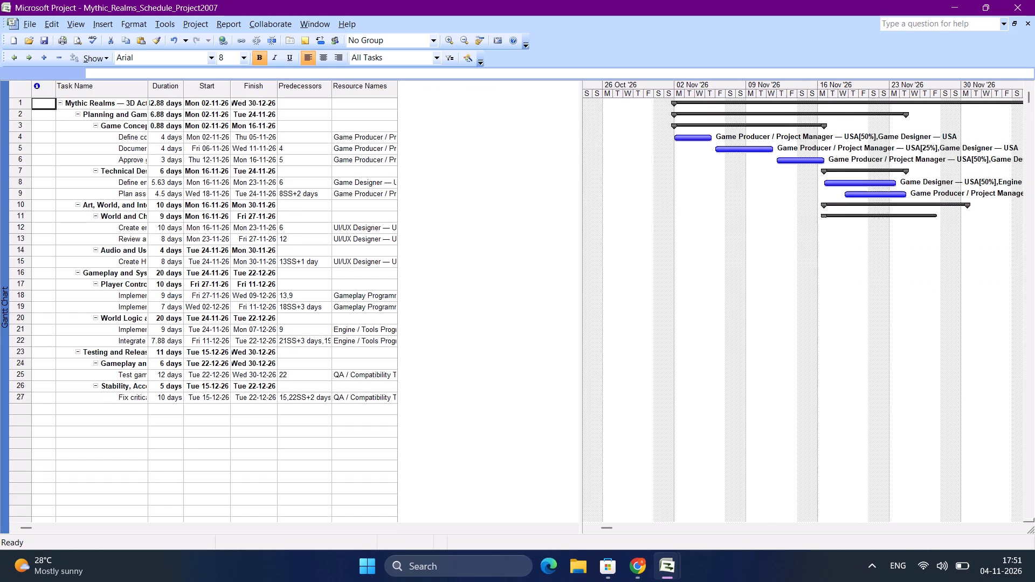
pyautogui.scroll(1, 323, 276)
# Review the imported resources in the Resource Sheet and the base calendar choices for the Game Designer resource.
pyautogui.click(70, 26)
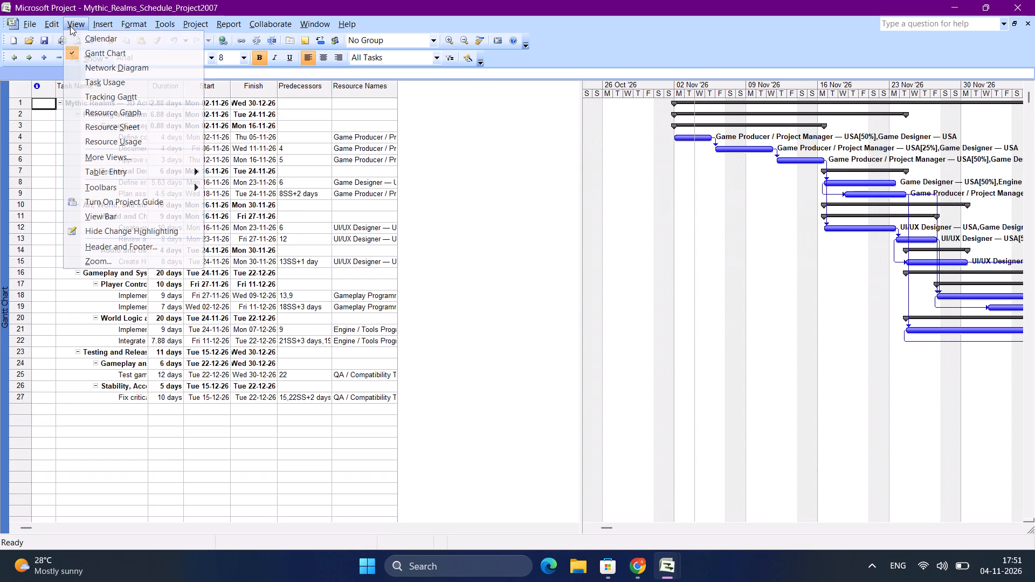
pyautogui.click(115, 125)
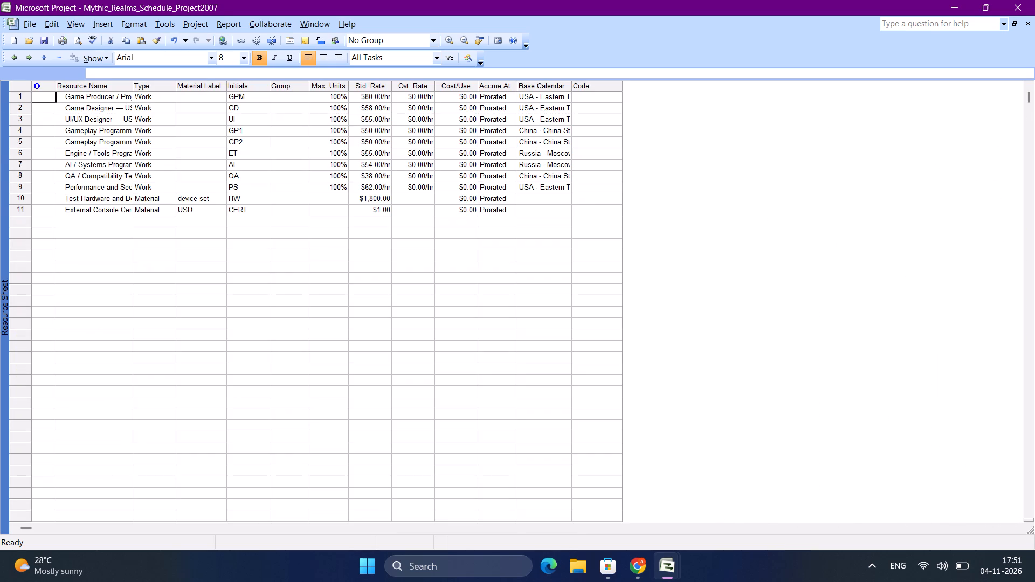
pyautogui.click(70, 19)
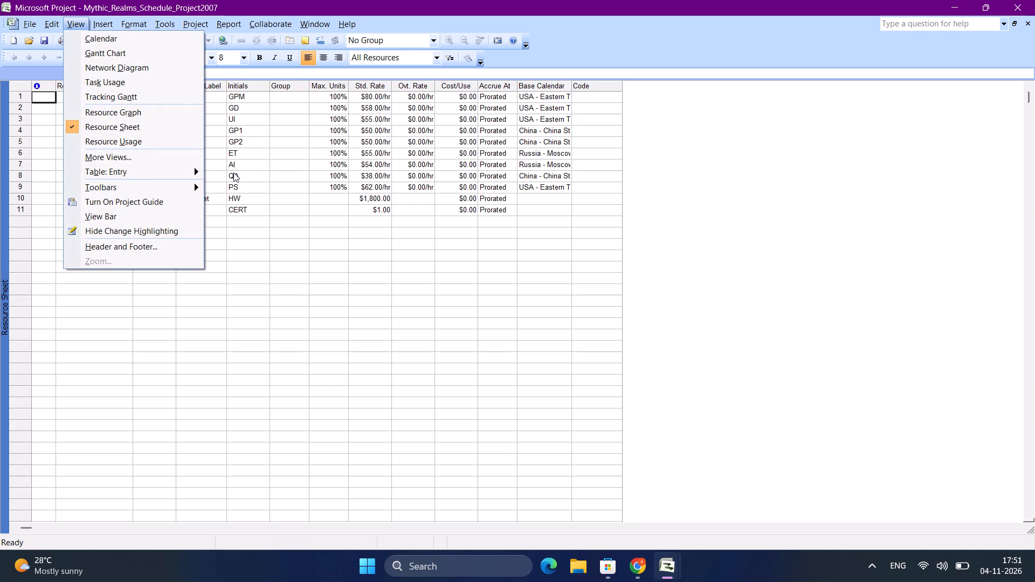
pyautogui.click(789, 157)
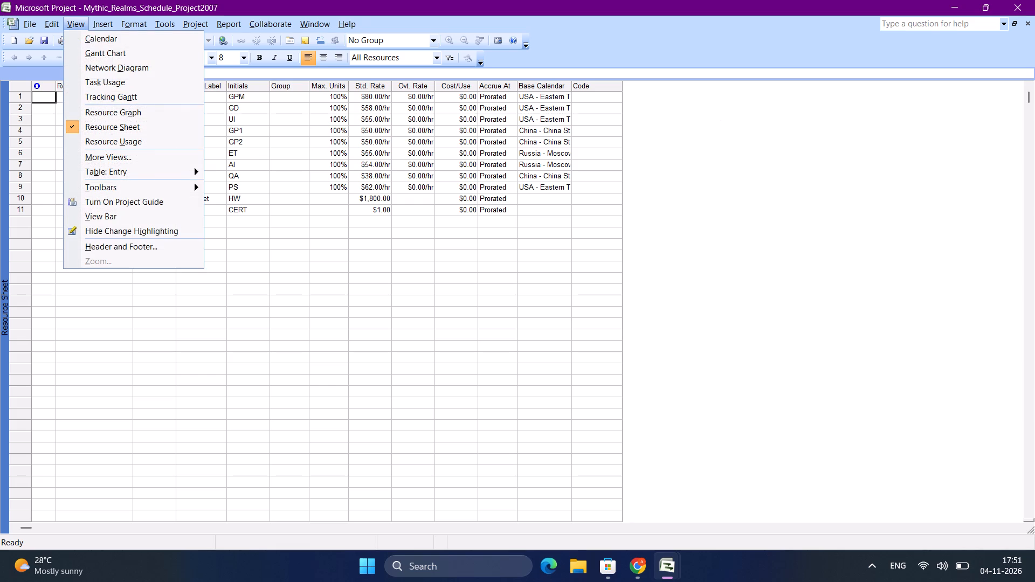
pyautogui.click(537, 103)
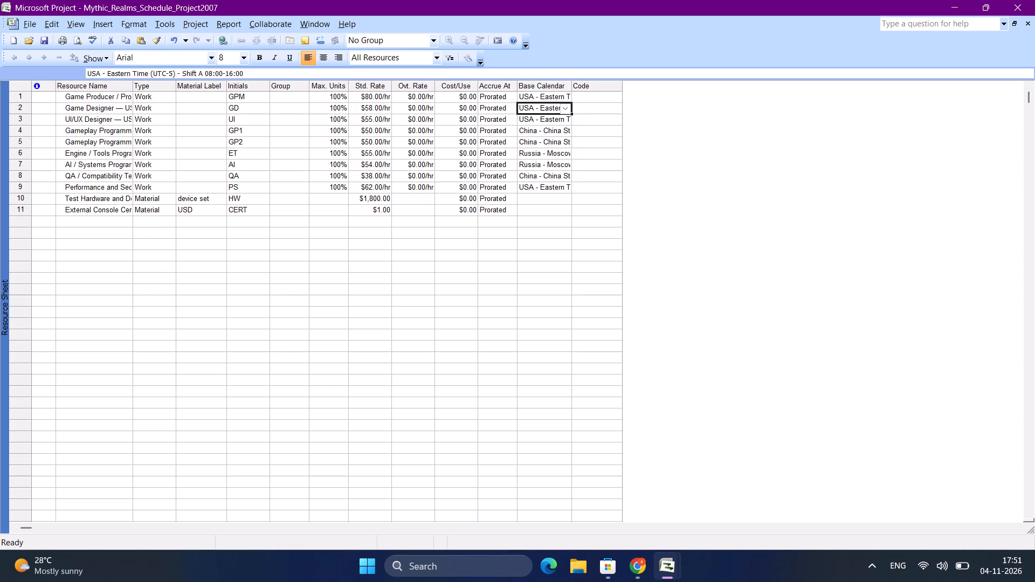
pyautogui.click(569, 110)
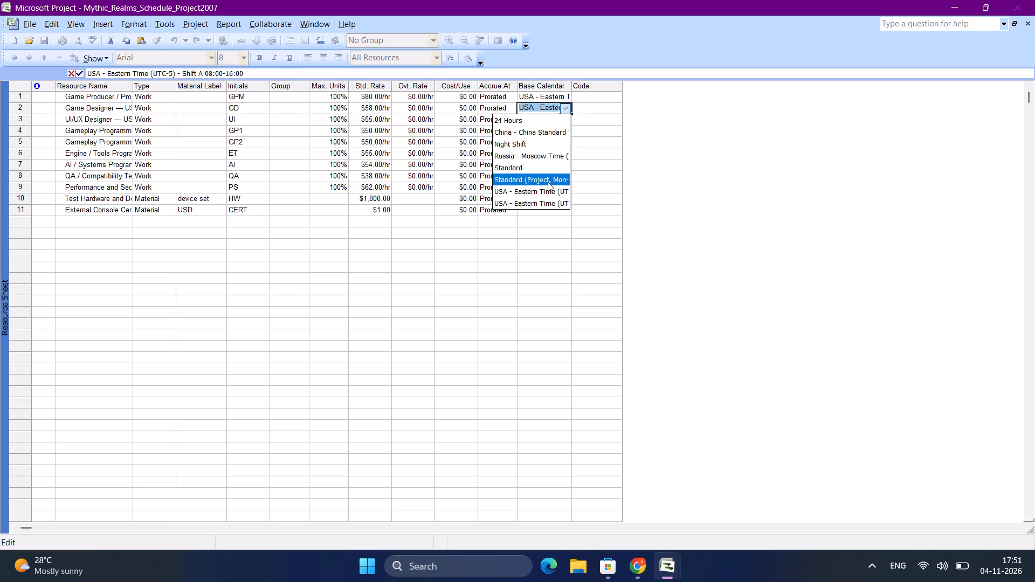
pyautogui.click(682, 179)
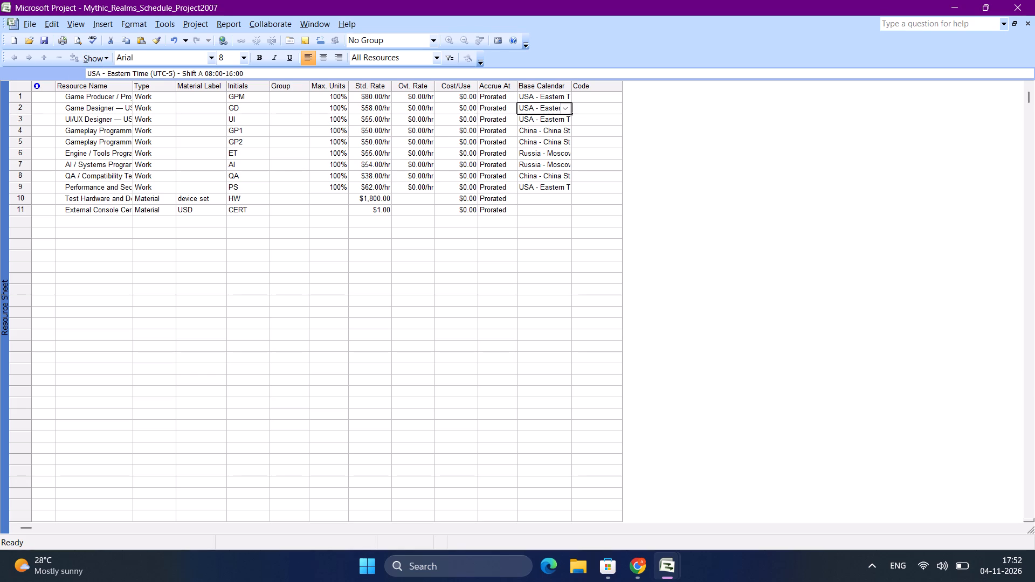
pyautogui.click(67, 24)
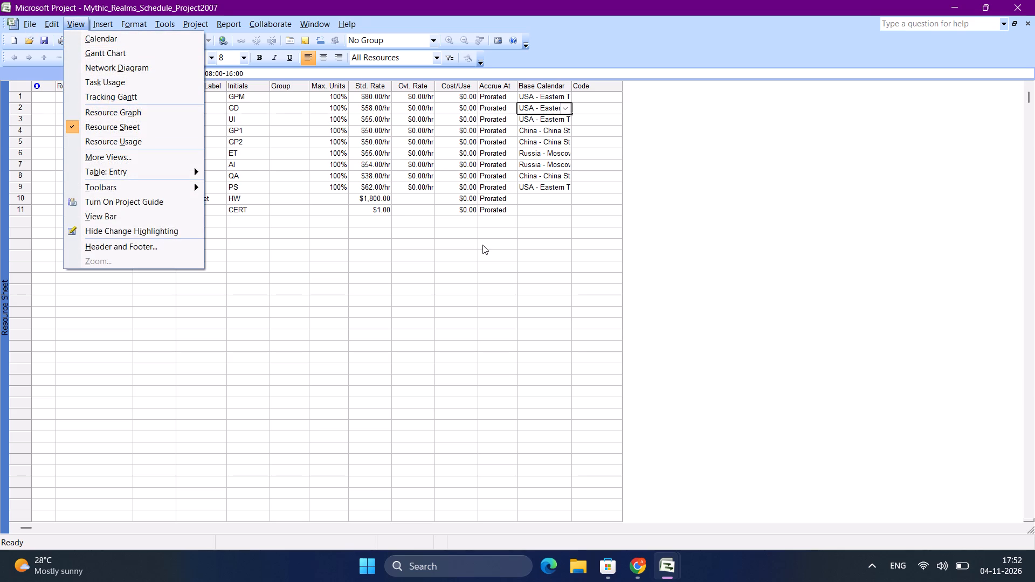
pyautogui.click(799, 255)
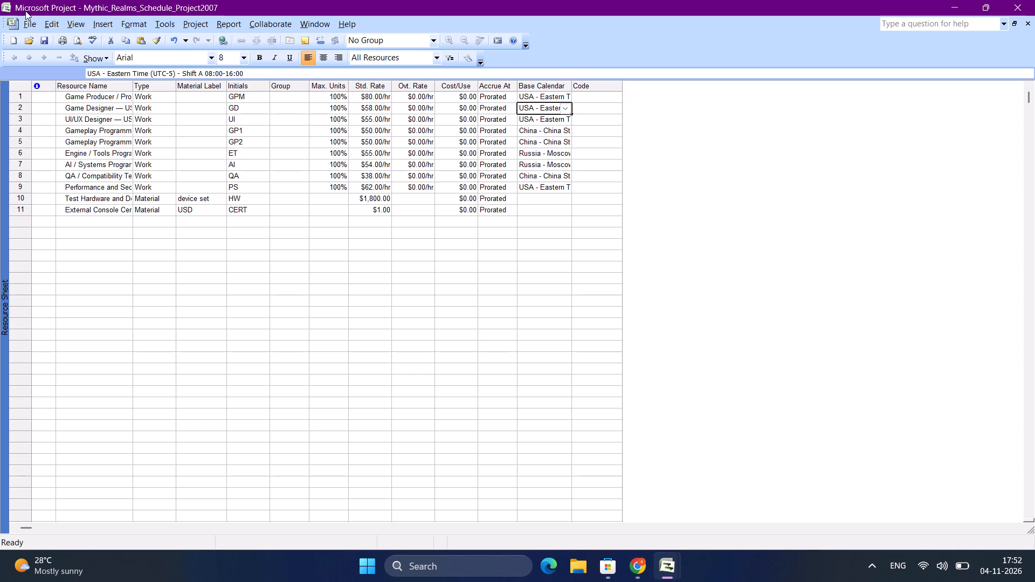
# Return to the Gantt Chart view without running a spelling check.
pyautogui.click(80, 19)
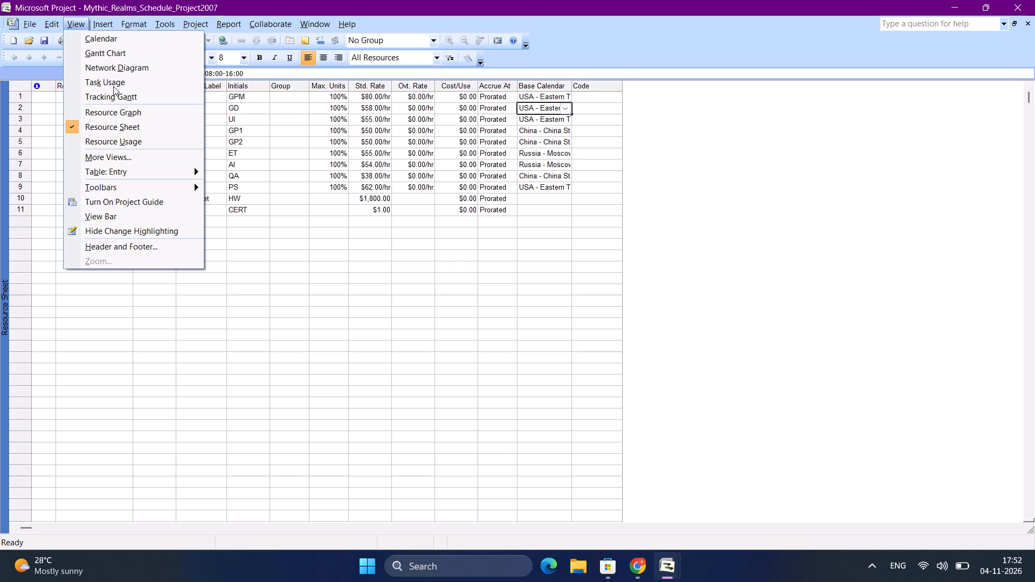
pyautogui.click(98, 45)
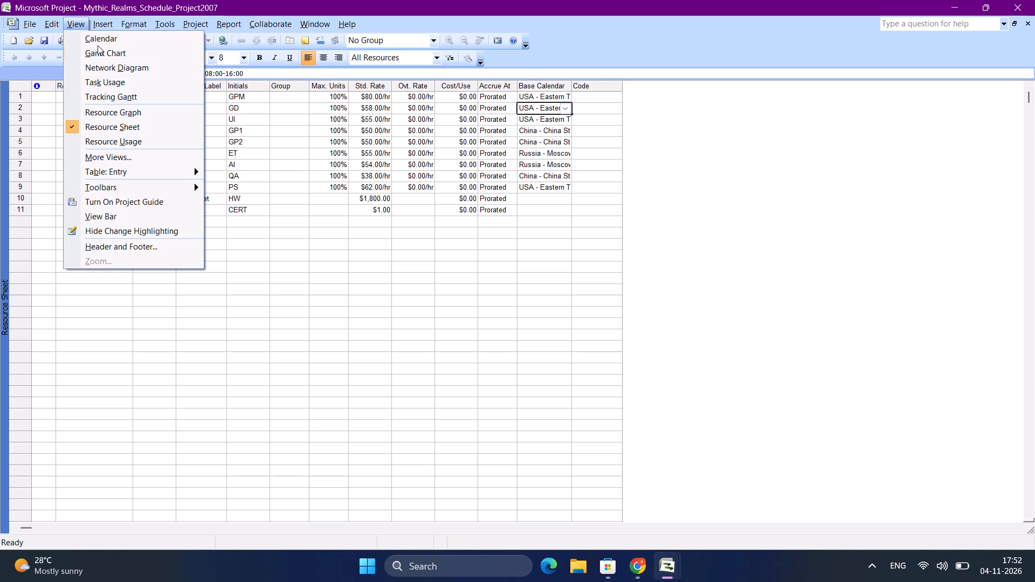
pyautogui.doubleClick(96, 47)
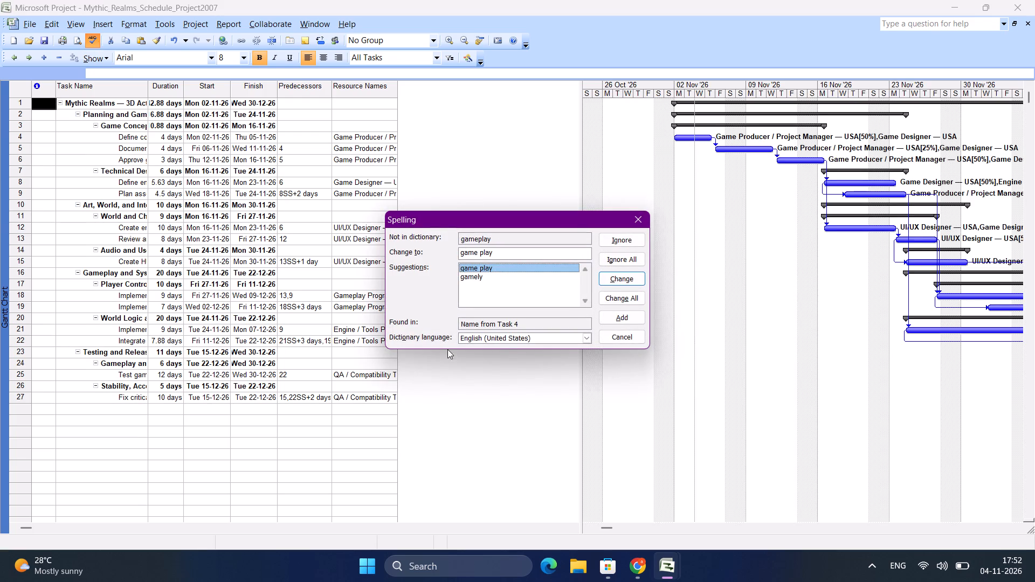
pyautogui.click(629, 341)
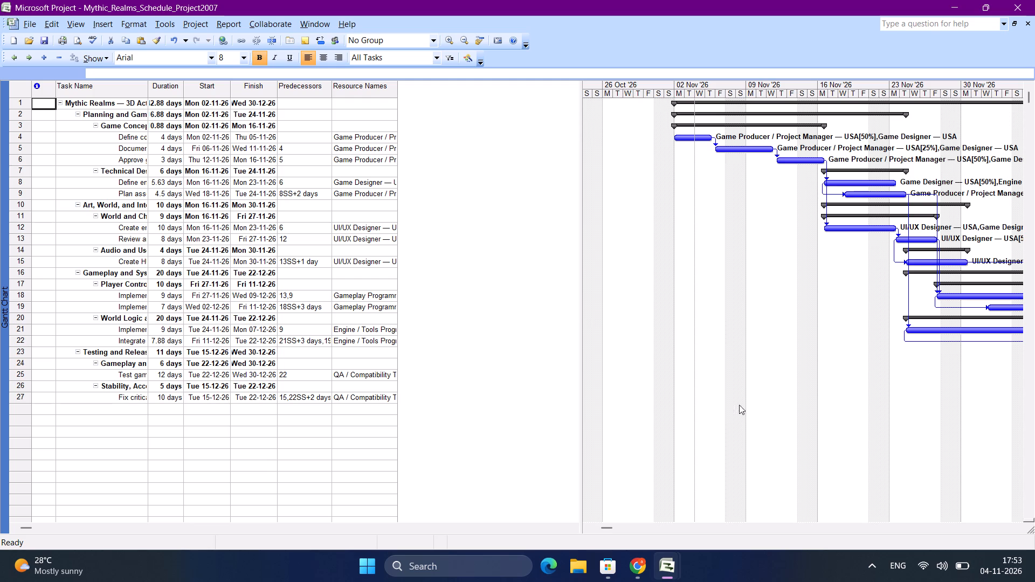
# Examine the imported schedule's task bars, links and resource assignments along the timeline, from its start through early January 2027.
pyautogui.hscroll(-3, 791, 362)
pyautogui.moveTo(609, 524); pyautogui.dragTo(746, 512, button='right')
pyautogui.moveTo(746, 512); pyautogui.dragTo(685, 524, button='right')
pyautogui.moveTo(684, 525); pyautogui.dragTo(728, 507)
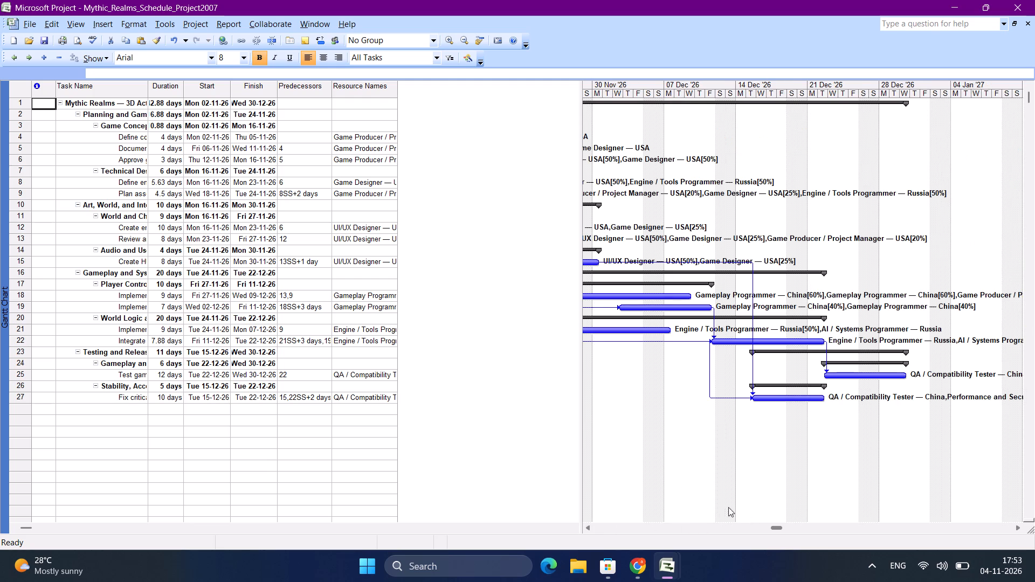
pyautogui.moveTo(728, 507); pyautogui.dragTo(788, 475)
pyautogui.hscroll(-1, 788, 475)
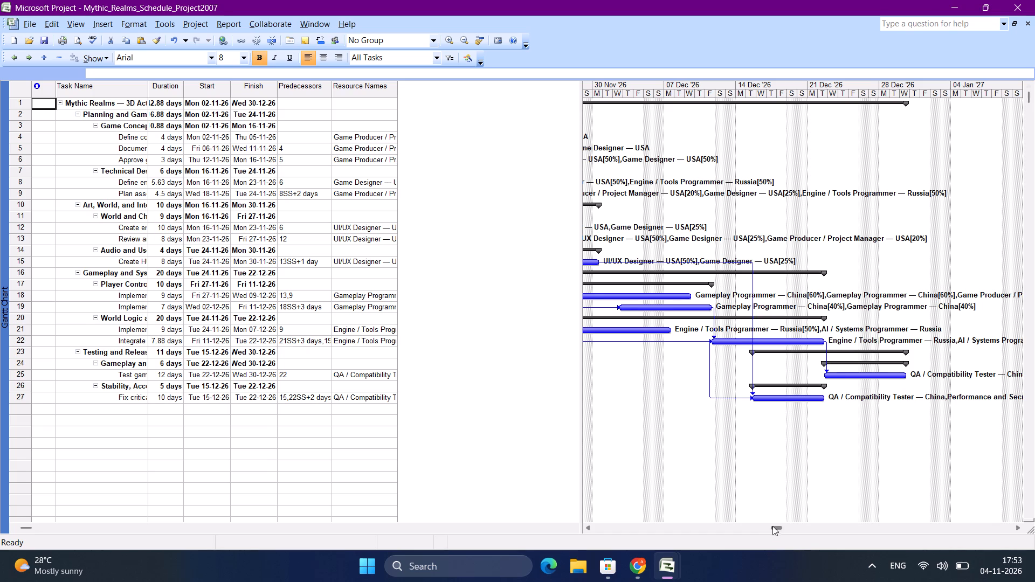
pyautogui.moveTo(772, 524); pyautogui.dragTo(619, 526, button='right')
pyautogui.moveTo(774, 525); pyautogui.dragTo(662, 525, button='right')
pyautogui.moveTo(776, 528); pyautogui.dragTo(625, 525)
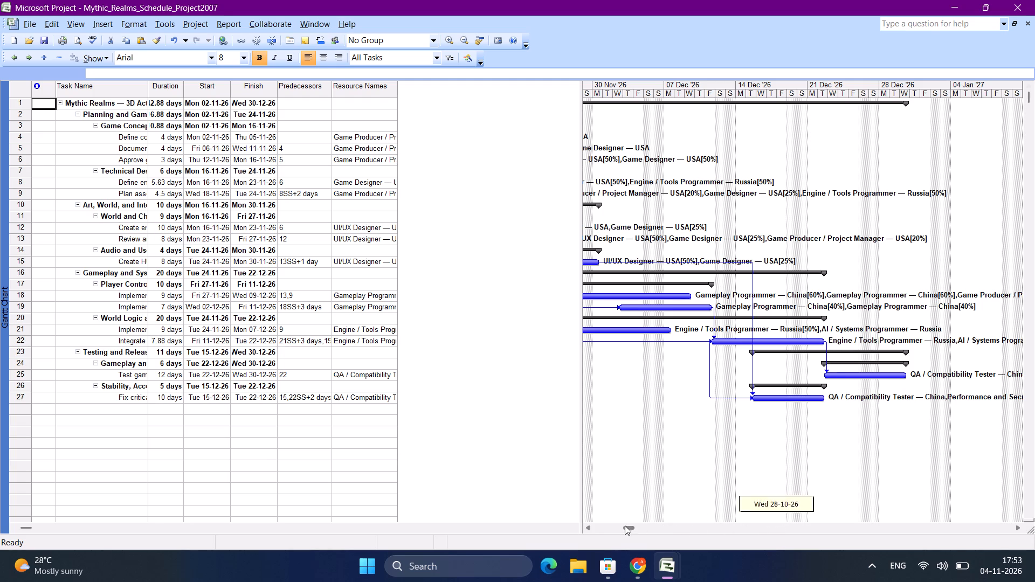
pyautogui.moveTo(625, 525); pyautogui.dragTo(604, 526)
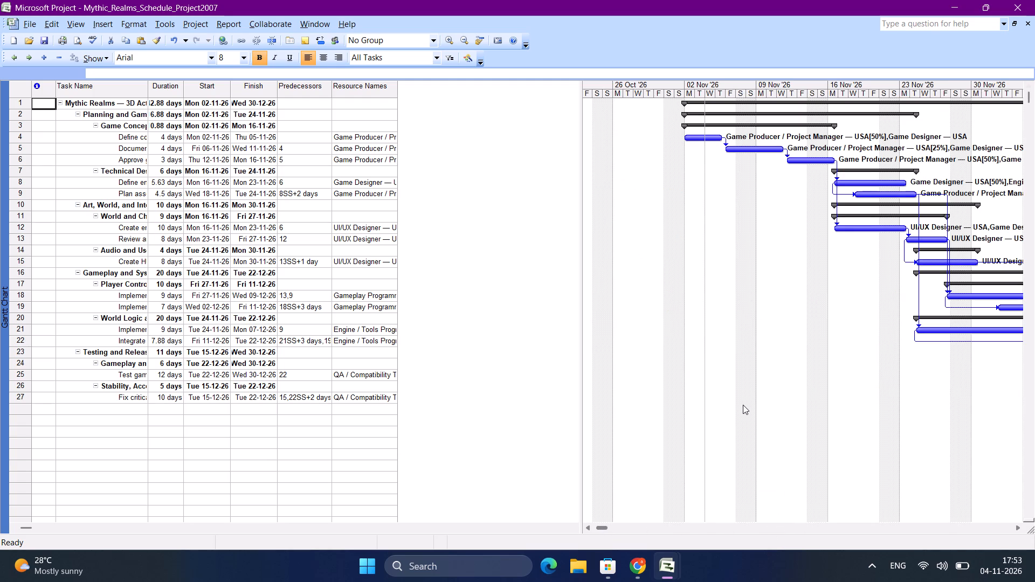
pyautogui.hscroll(-3, 743, 405)
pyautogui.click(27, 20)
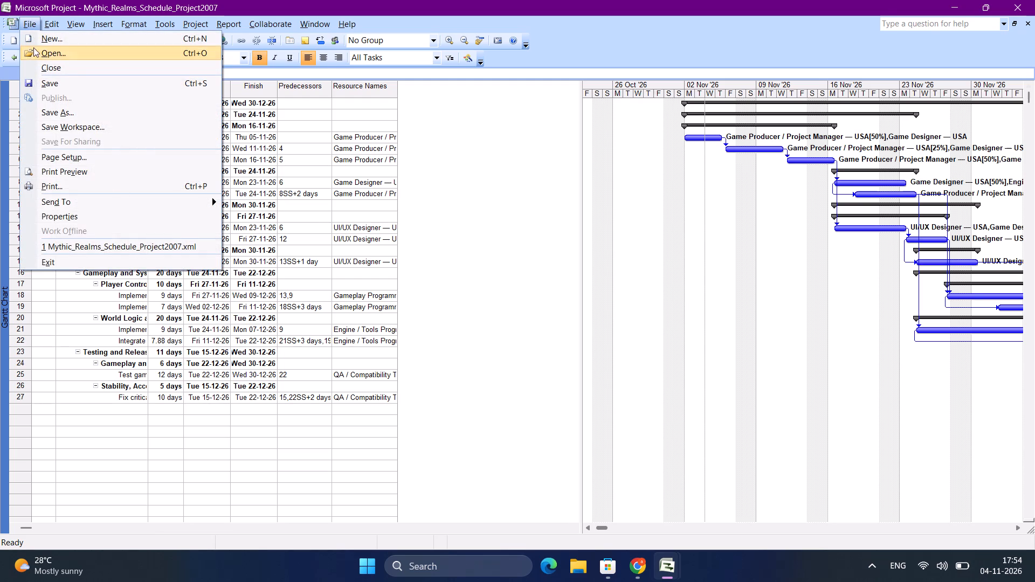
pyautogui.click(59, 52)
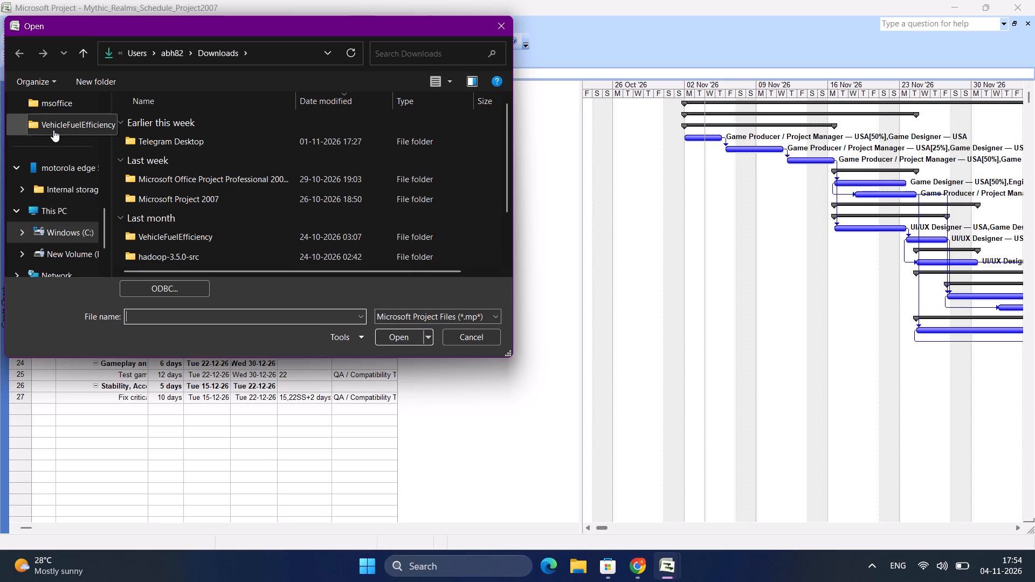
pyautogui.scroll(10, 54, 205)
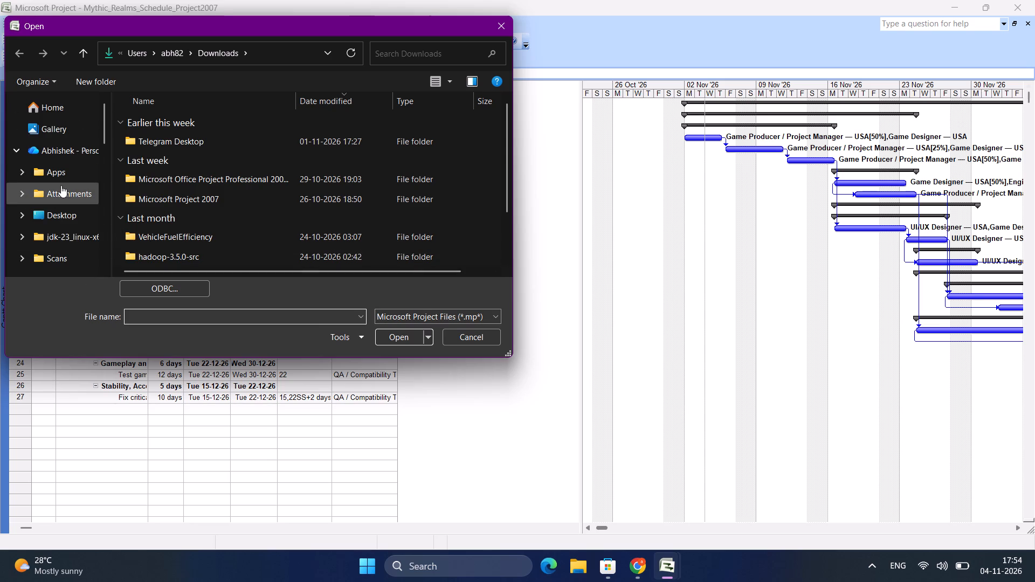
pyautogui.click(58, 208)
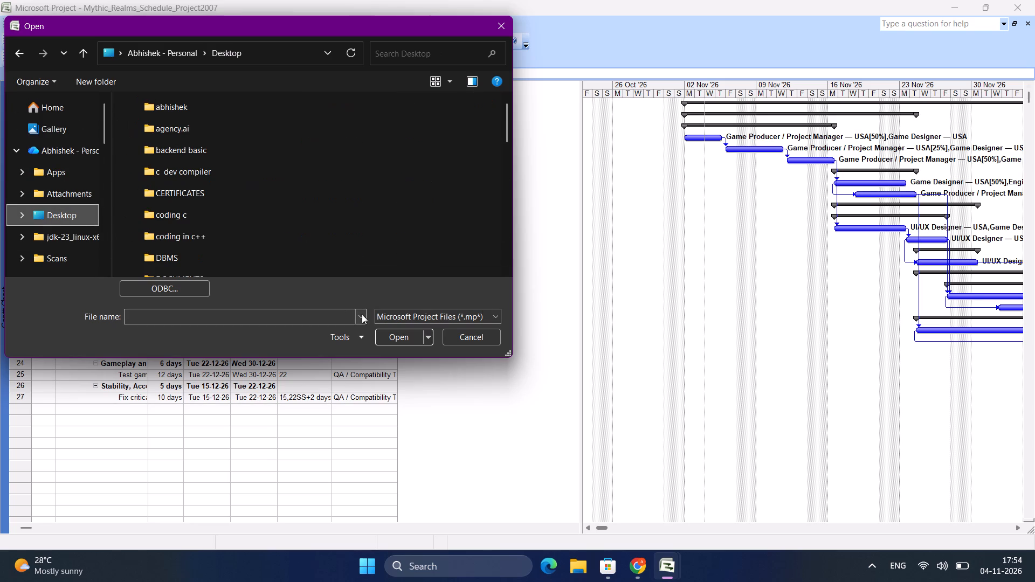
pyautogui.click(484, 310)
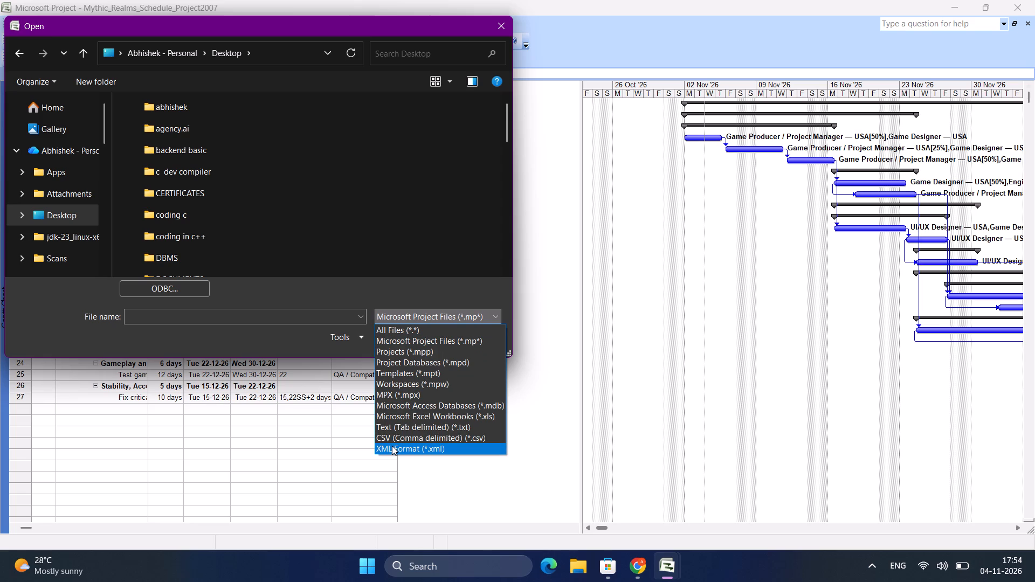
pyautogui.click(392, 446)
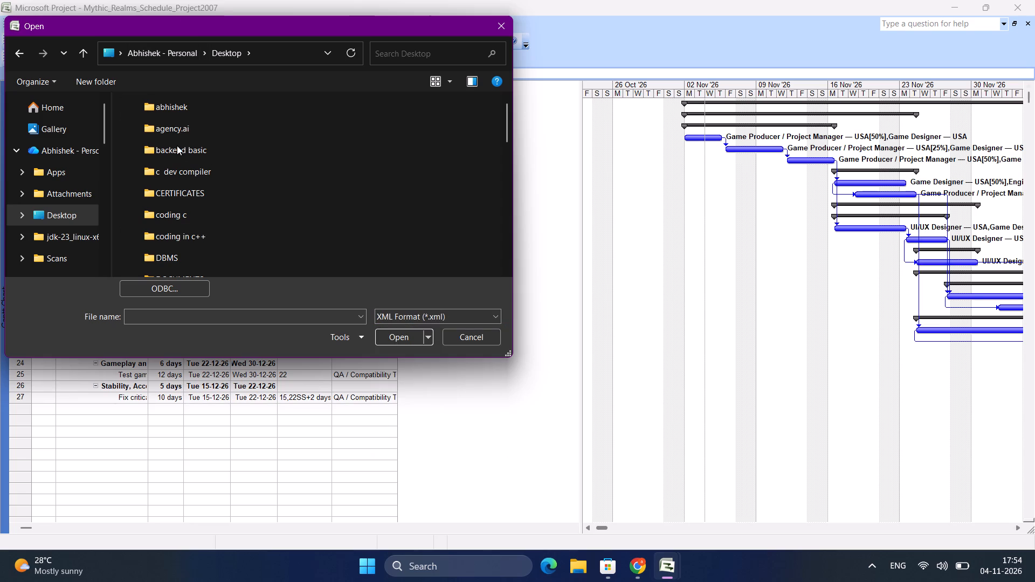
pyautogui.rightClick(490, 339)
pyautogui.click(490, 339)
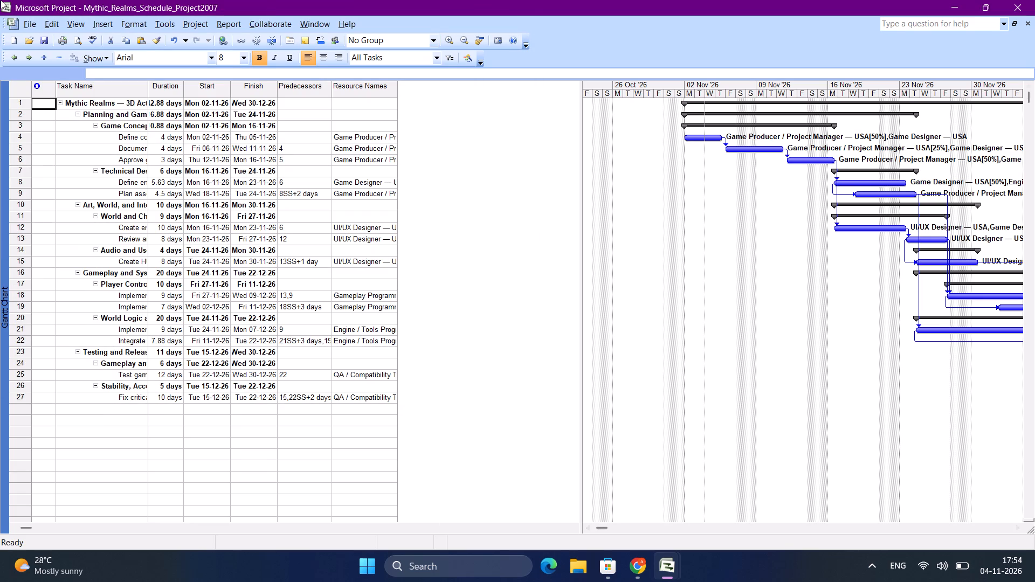
# Close the imported Mythic_Realms_Schedule_Project2007 project without saving its changes.
pyautogui.click(42, 25)
pyautogui.click(33, 25)
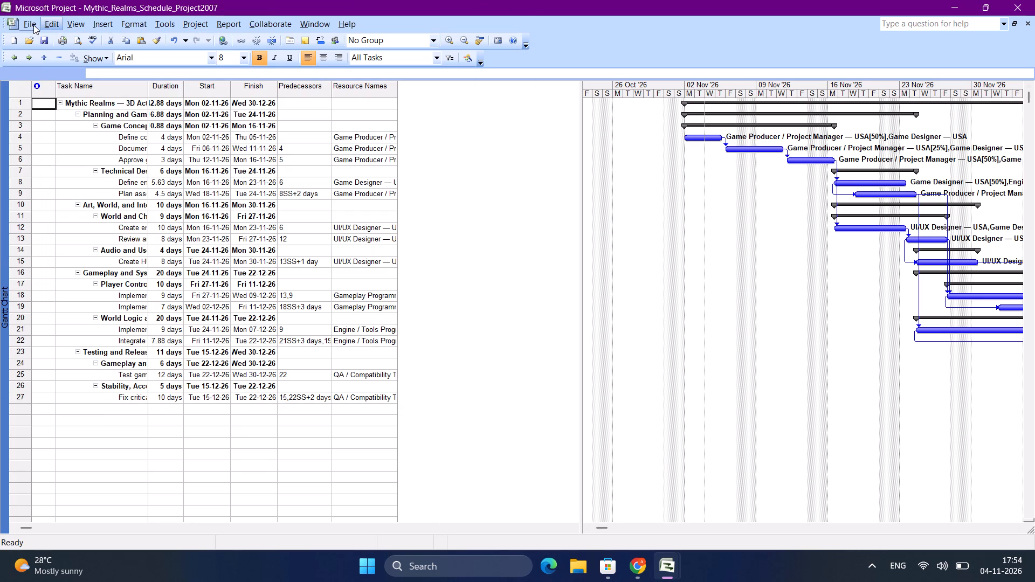
pyautogui.click(26, 19)
pyautogui.click(53, 64)
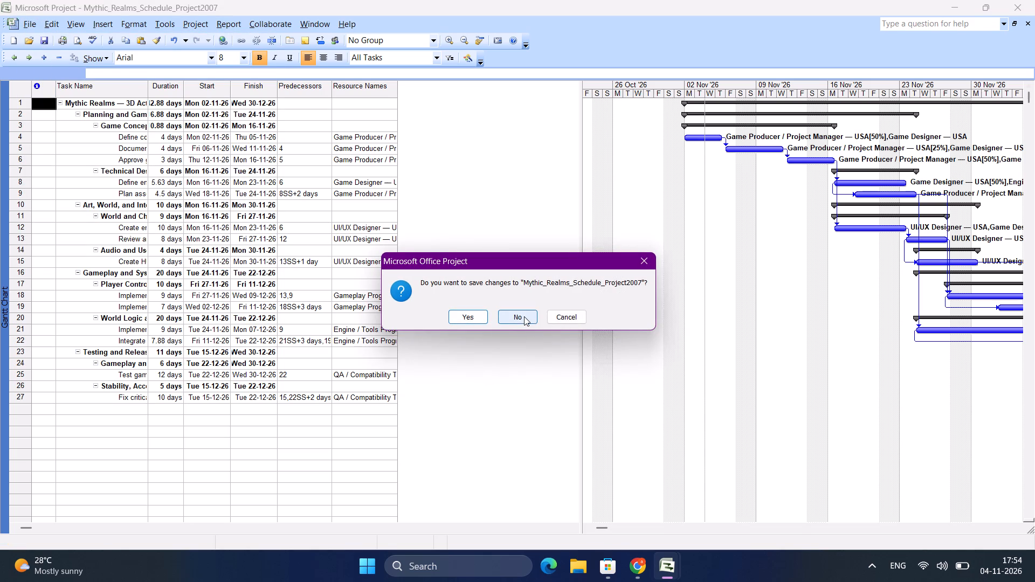
pyautogui.click(524, 316)
# Begin opening a schedule file from the Desktop folder with the file type set to XML Format (*.xml).
pyautogui.click(33, 21)
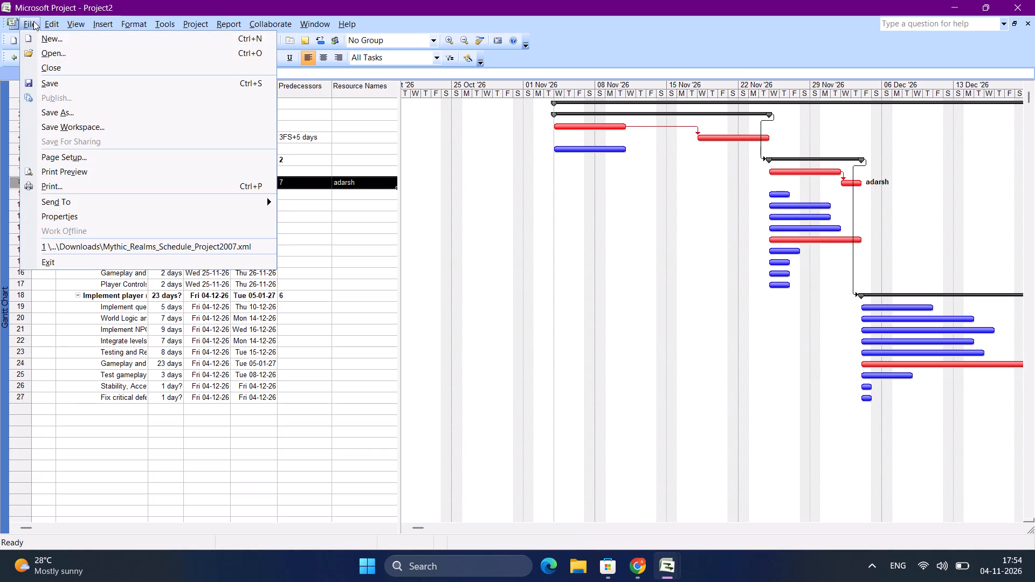
pyautogui.click(56, 52)
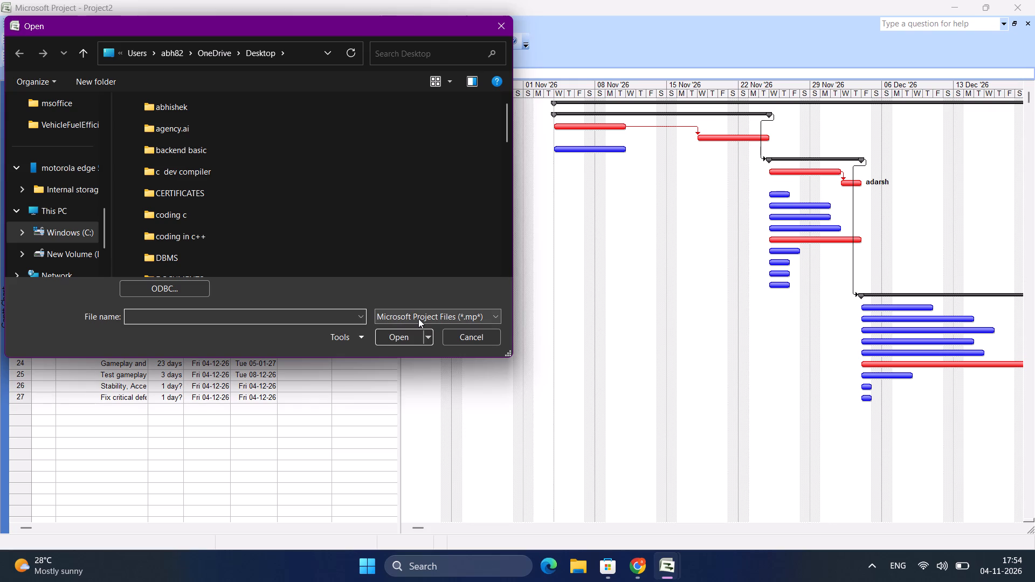
pyautogui.click(418, 318)
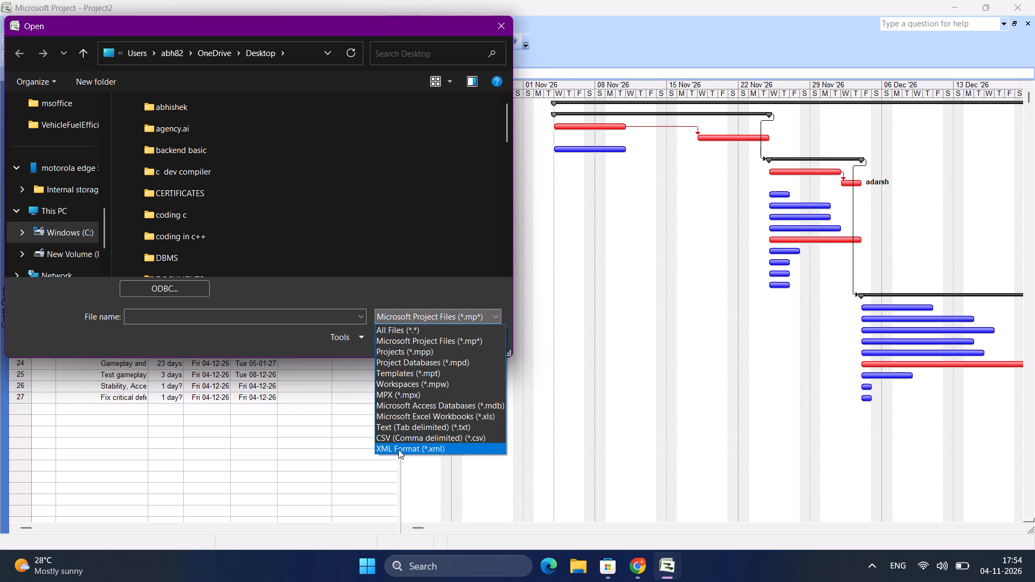
pyautogui.click(398, 449)
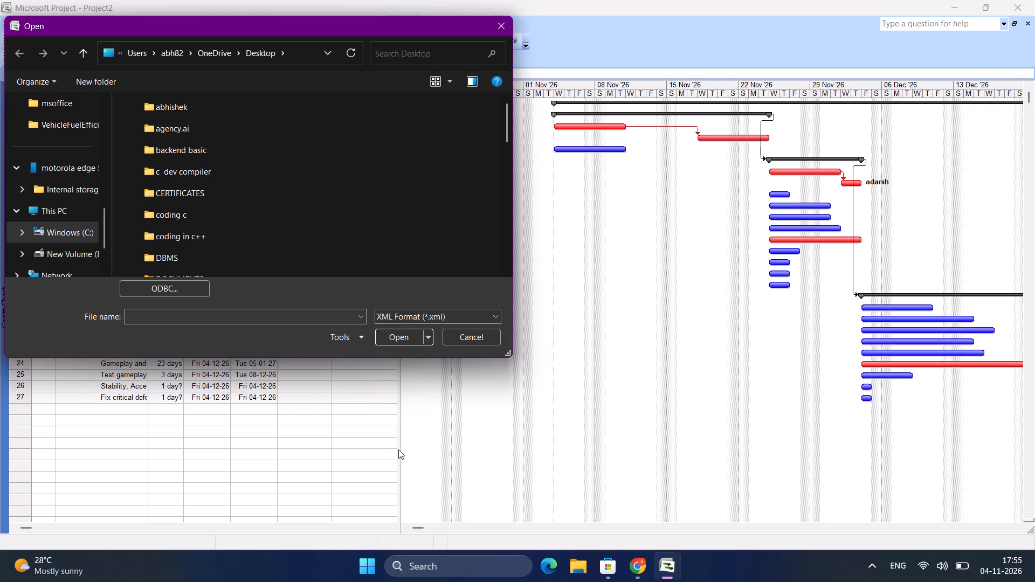
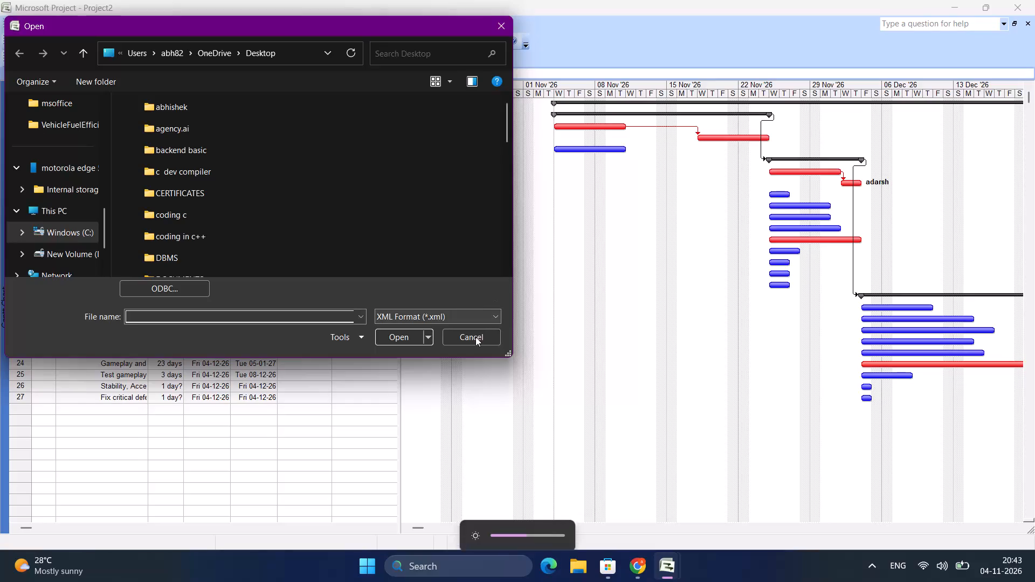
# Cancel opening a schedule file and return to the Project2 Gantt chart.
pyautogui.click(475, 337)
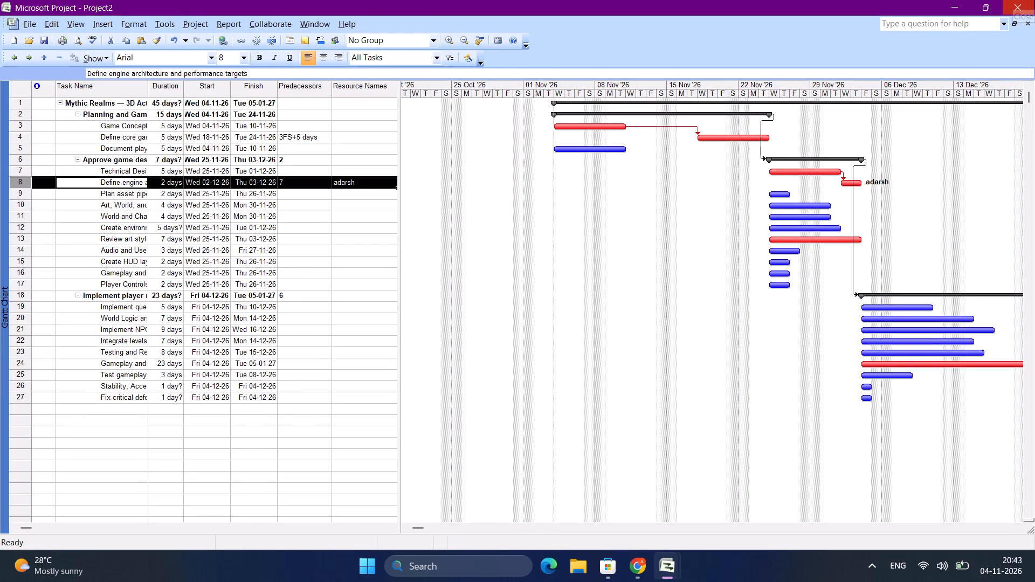
# Begin exiting Microsoft Project with the Project2 schedule still open.
pyautogui.tripleClick(1022, 10)
pyautogui.doubleClick(1022, 10)
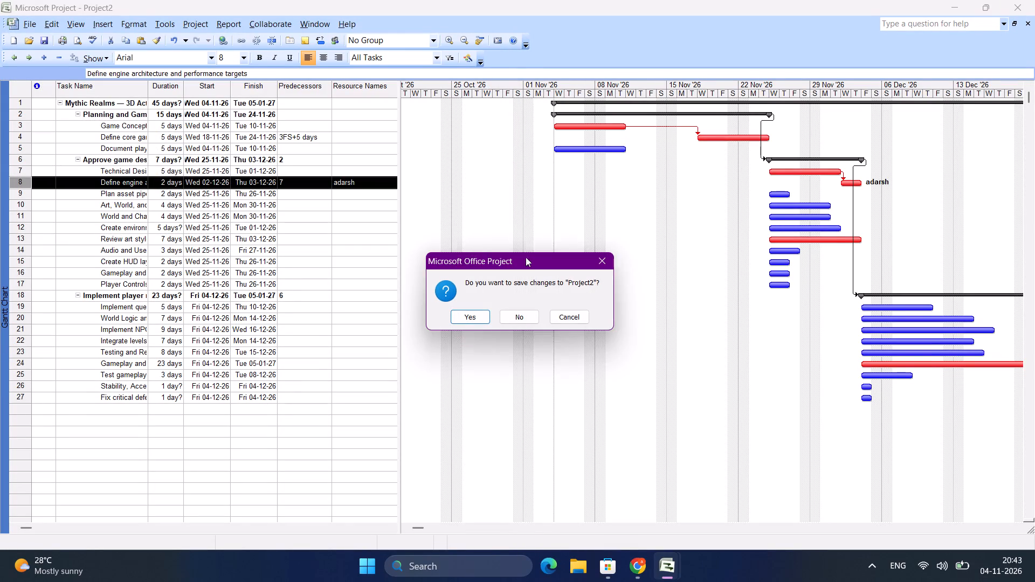
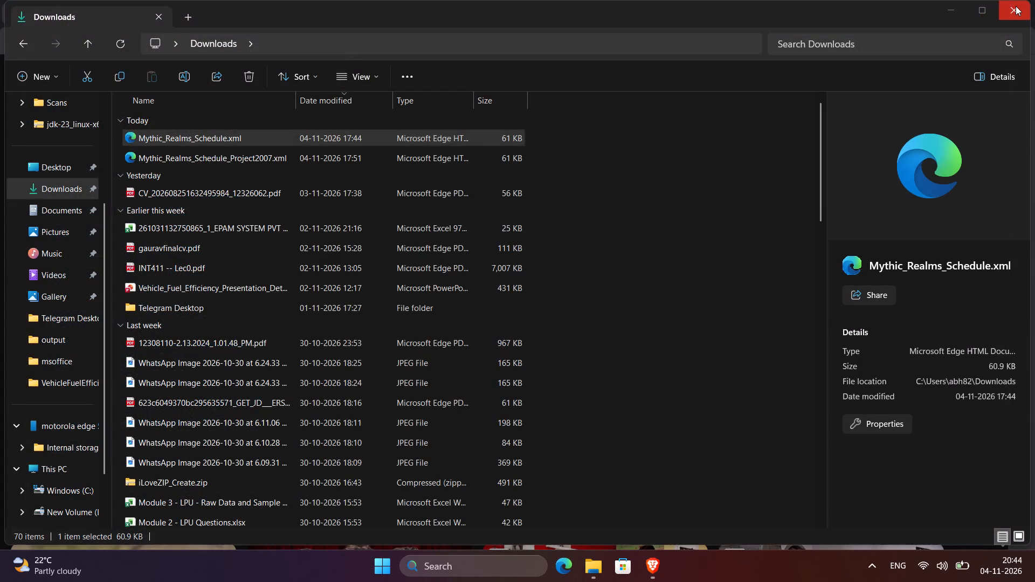
# Switch from the Downloads folder to the open Brave browser window.
pyautogui.click(658, 569)
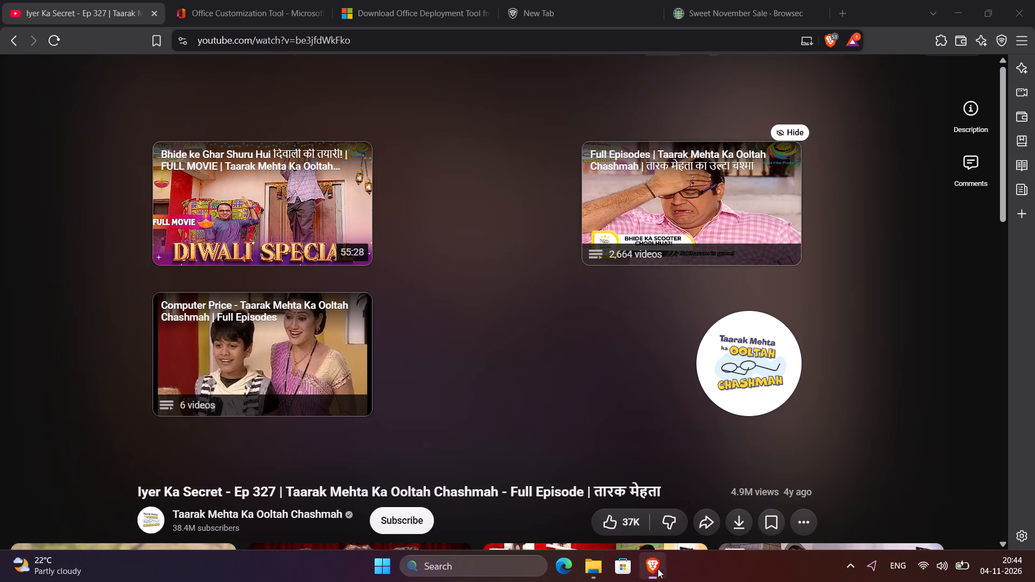
# Close the Brave browser and the open MPG search, Downloads and Recycle Bin windows of File Explorer.
pyautogui.click(1024, 13)
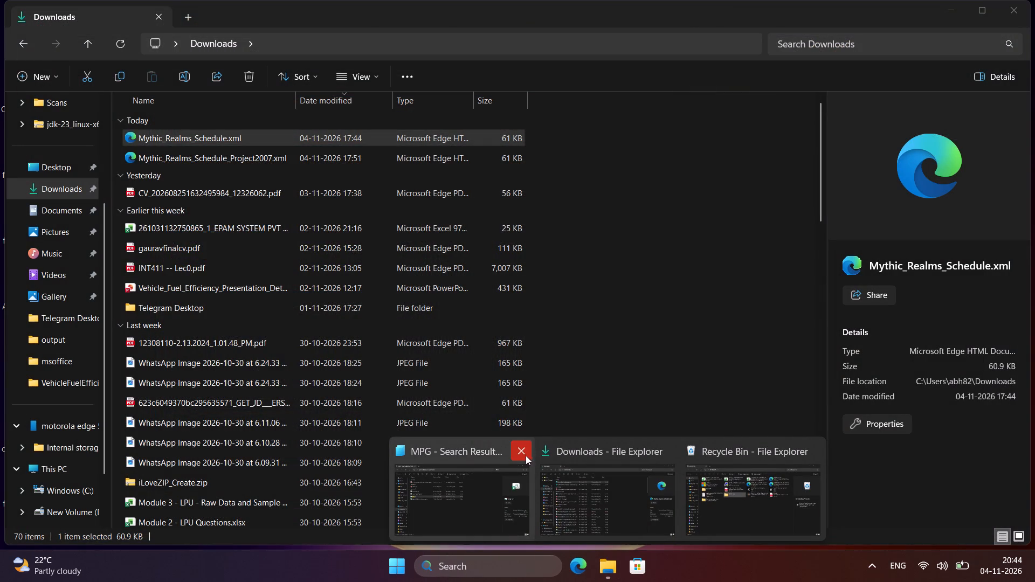
pyautogui.click(525, 455)
pyautogui.click(592, 445)
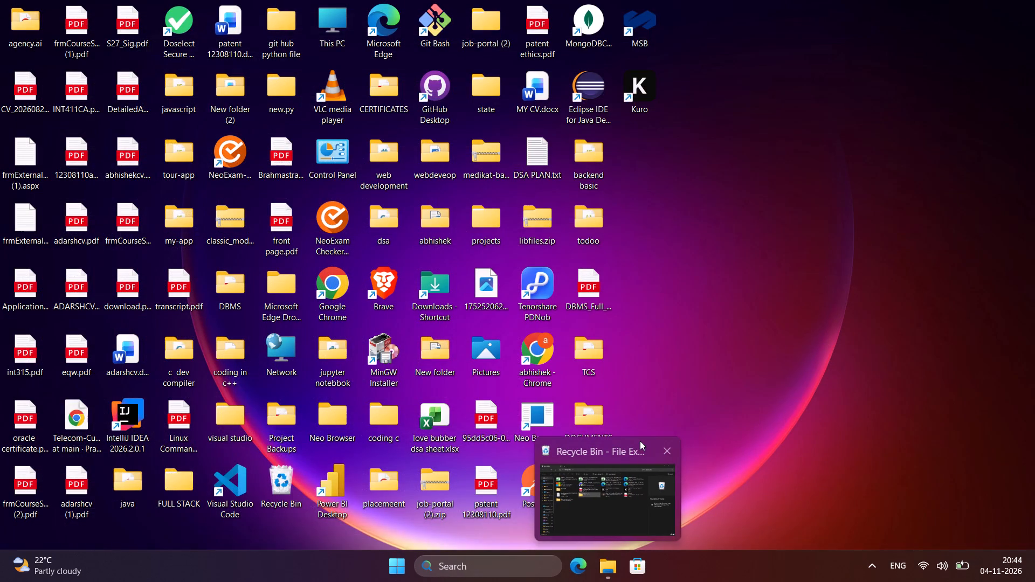
pyautogui.click(667, 447)
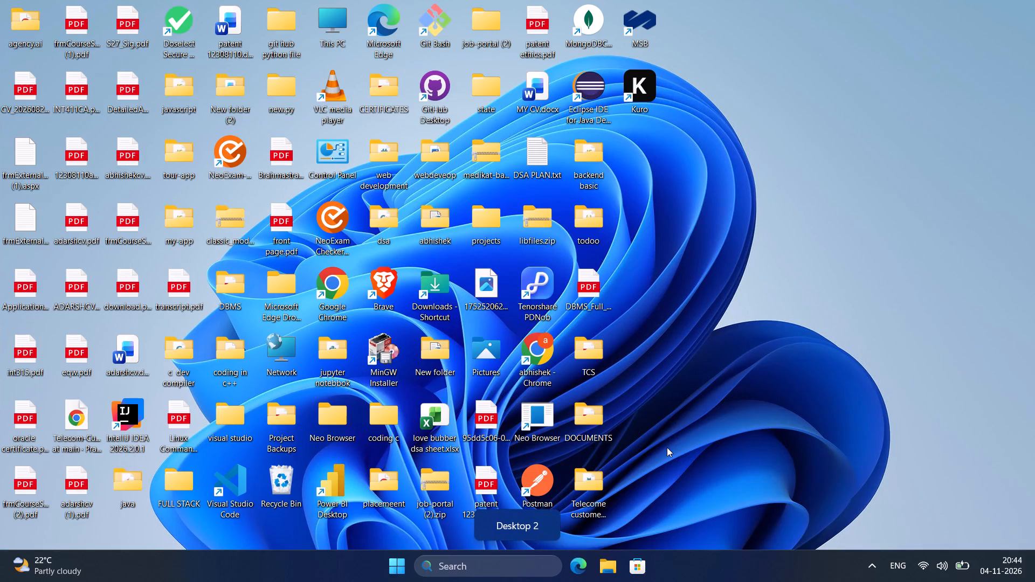
# Find Google Chrome with the system search and launch it.
pyautogui.write('chrok')
pyautogui.press('m')
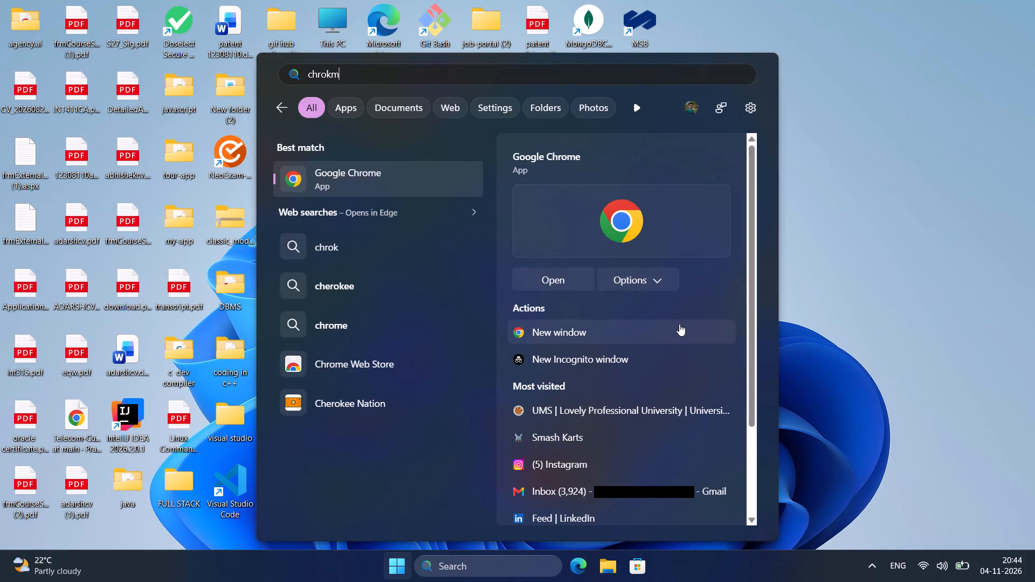
pyautogui.hscroll(-1, 679, 324)
pyautogui.press('Return')
pyautogui.press('e')
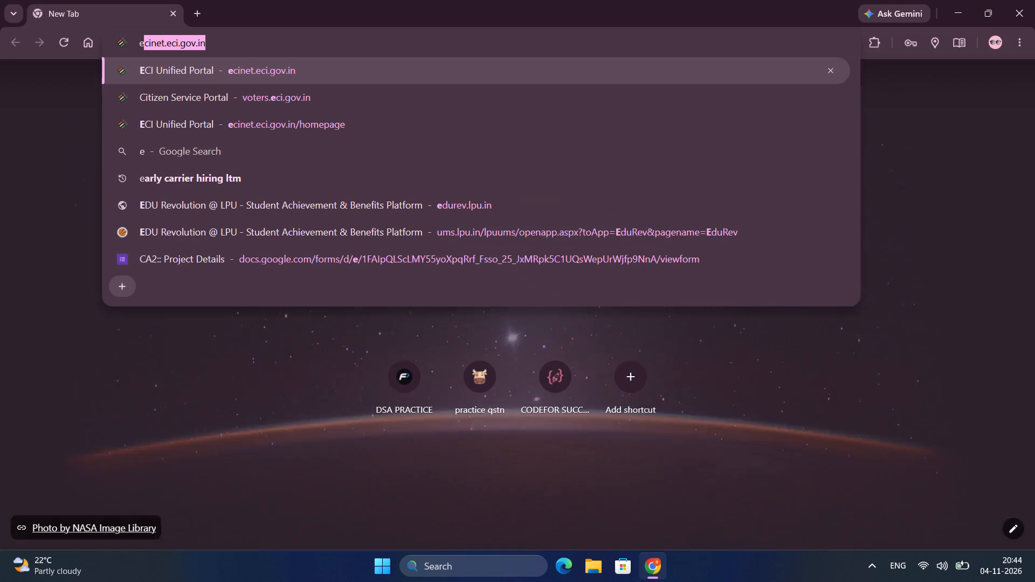
pyautogui.press('BackSpace')
pyautogui.press('BackSpace')
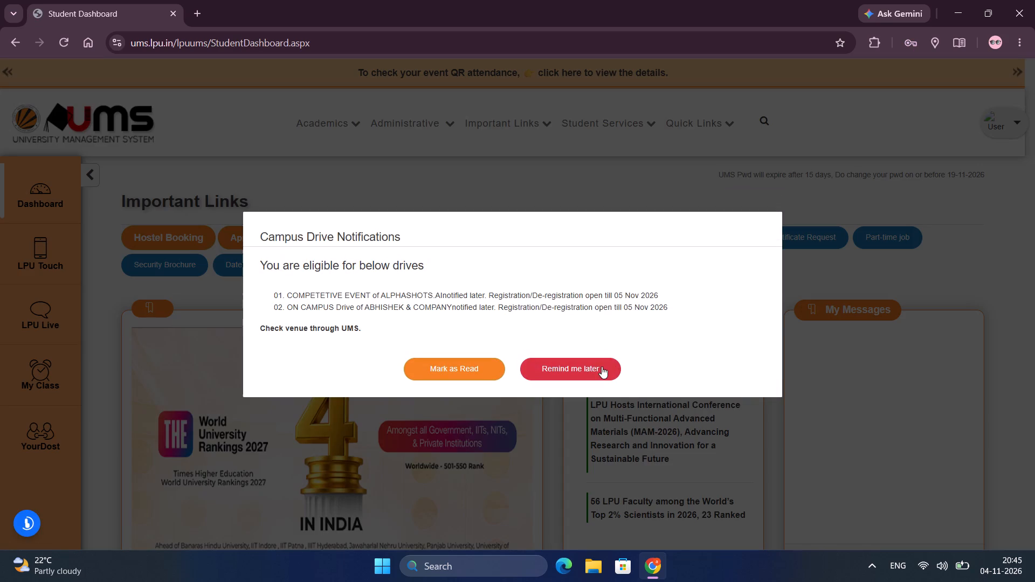
# Postpone the campus drive notification on the UMS dashboard and review the messages, courses, fee and assignments sections.
pyautogui.click(598, 370)
pyautogui.scroll(-1, 833, 396)
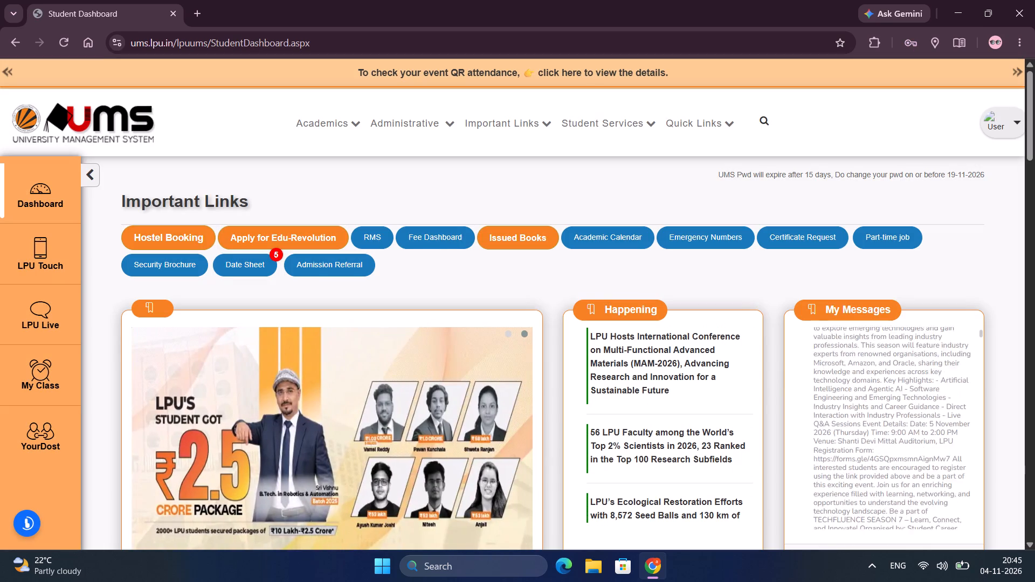
pyautogui.scroll(-3, 833, 396)
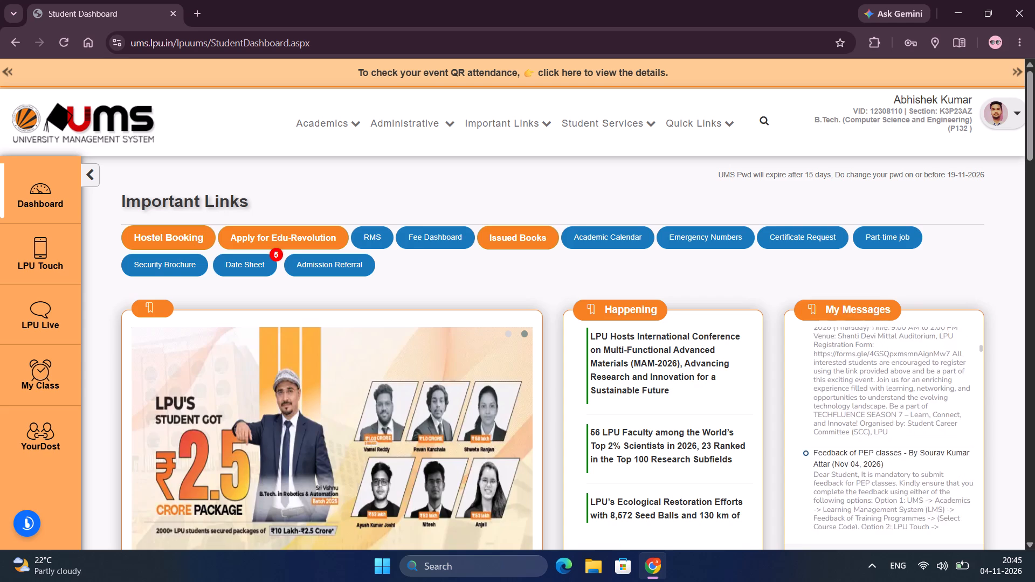
pyautogui.scroll(-1, 833, 396)
pyautogui.scroll(-3, 634, 273)
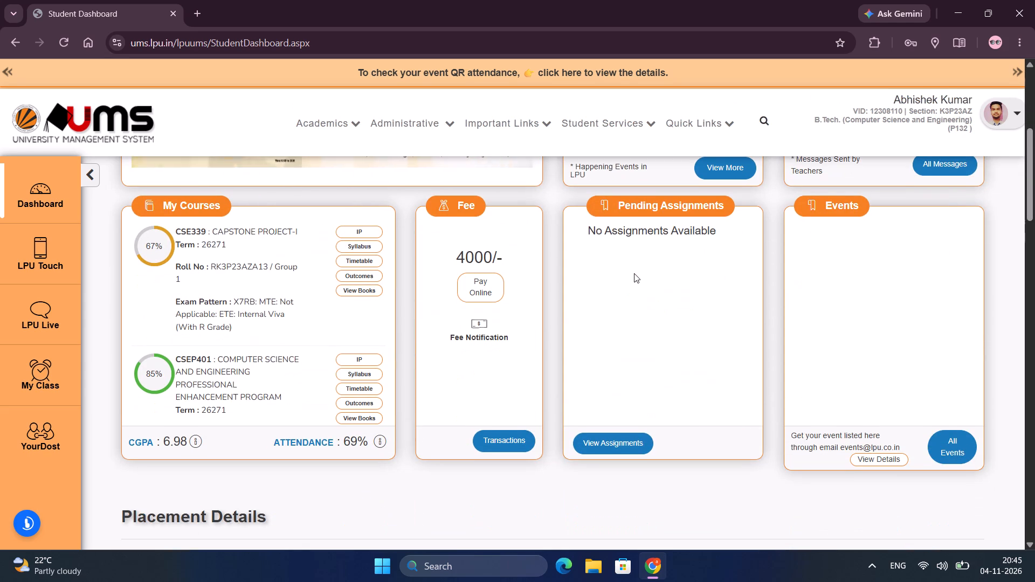
pyautogui.scroll(-1, 634, 273)
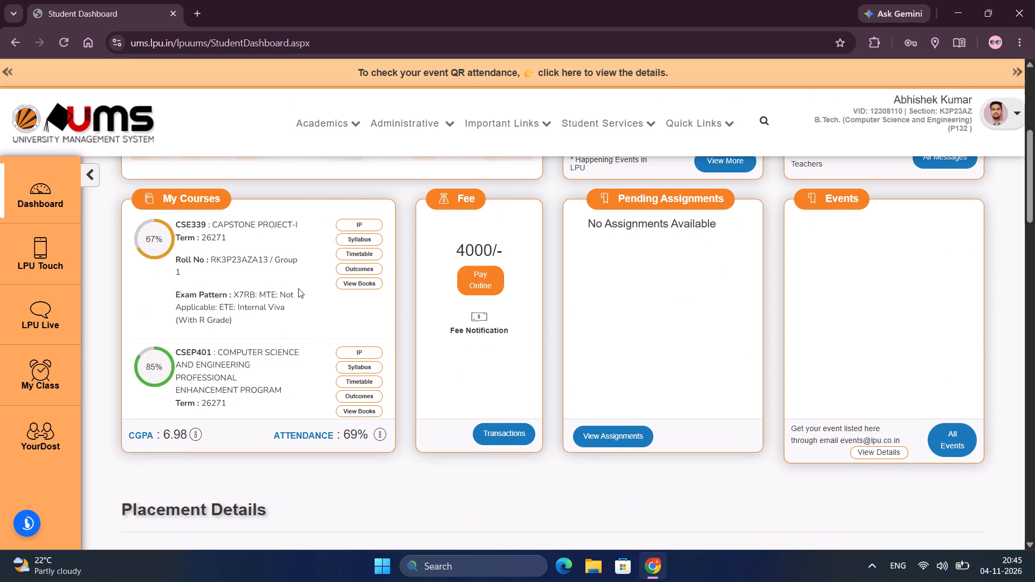
pyautogui.scroll(-4, 298, 288)
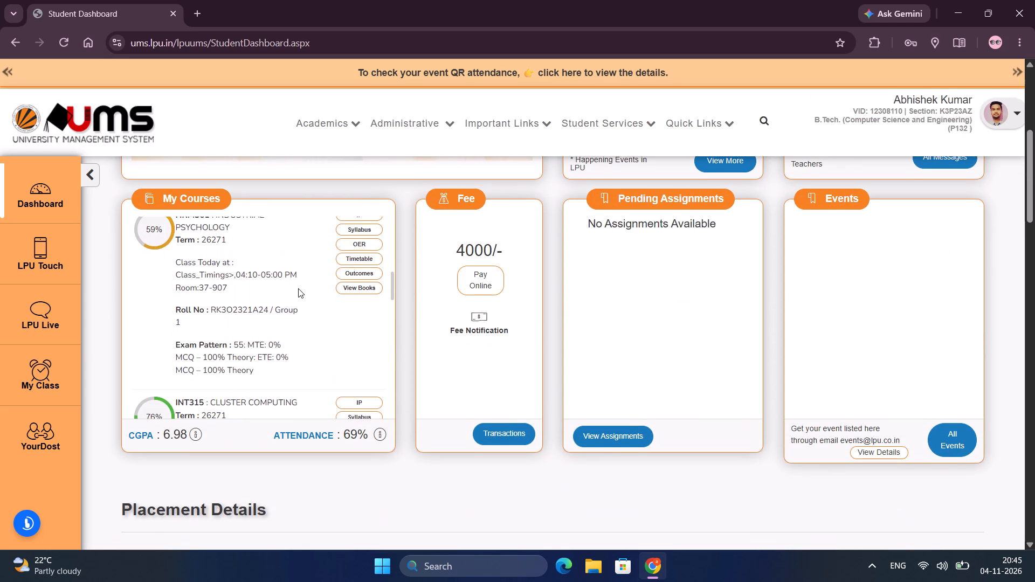
pyautogui.scroll(-2, 298, 288)
pyautogui.scroll(3, 395, 334)
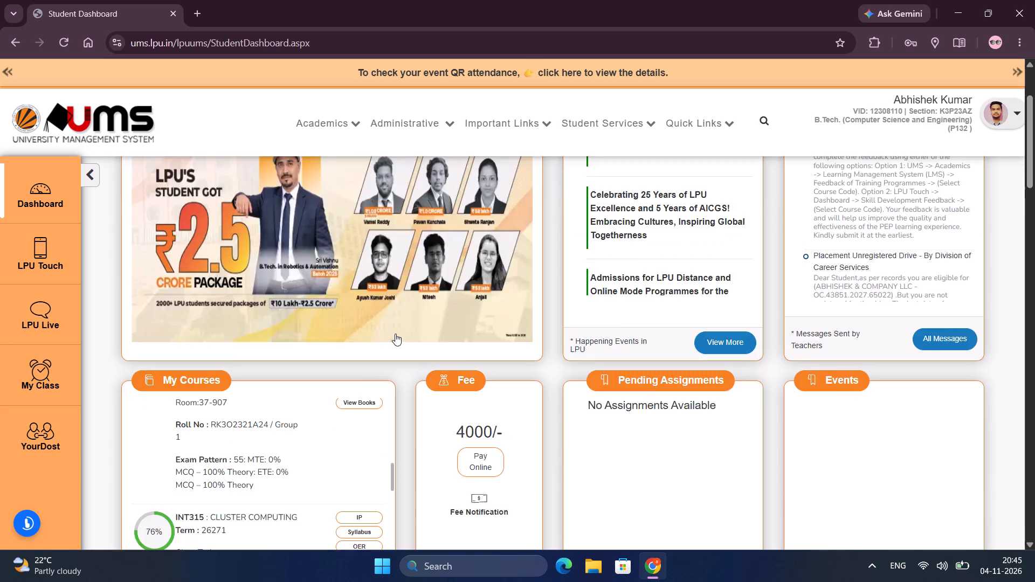
pyautogui.scroll(7, 395, 334)
# Go to the Placement Portal, show its Drive Registration list and dismiss the pending details notice.
pyautogui.scroll(-1, 395, 334)
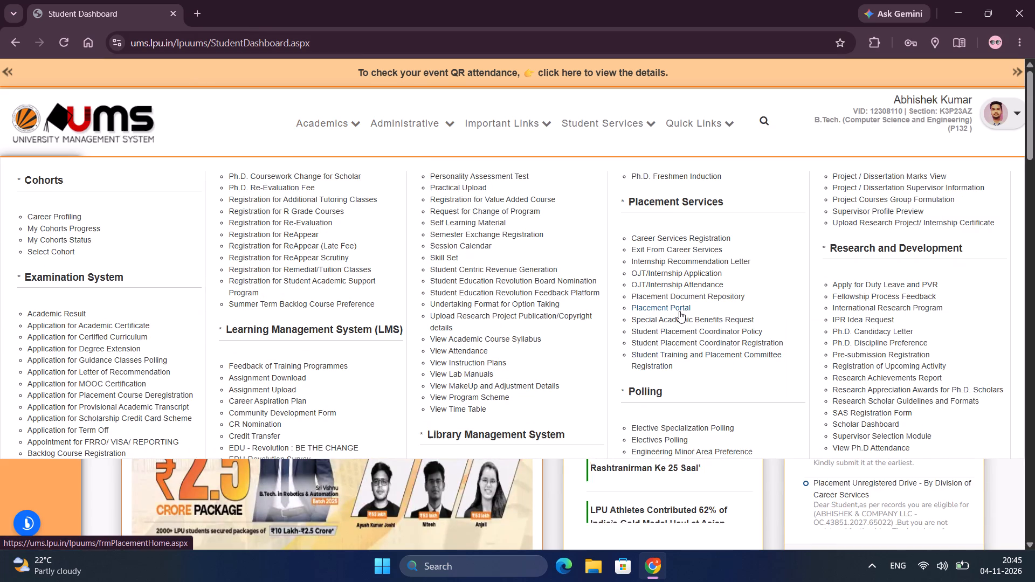
pyautogui.click(675, 311)
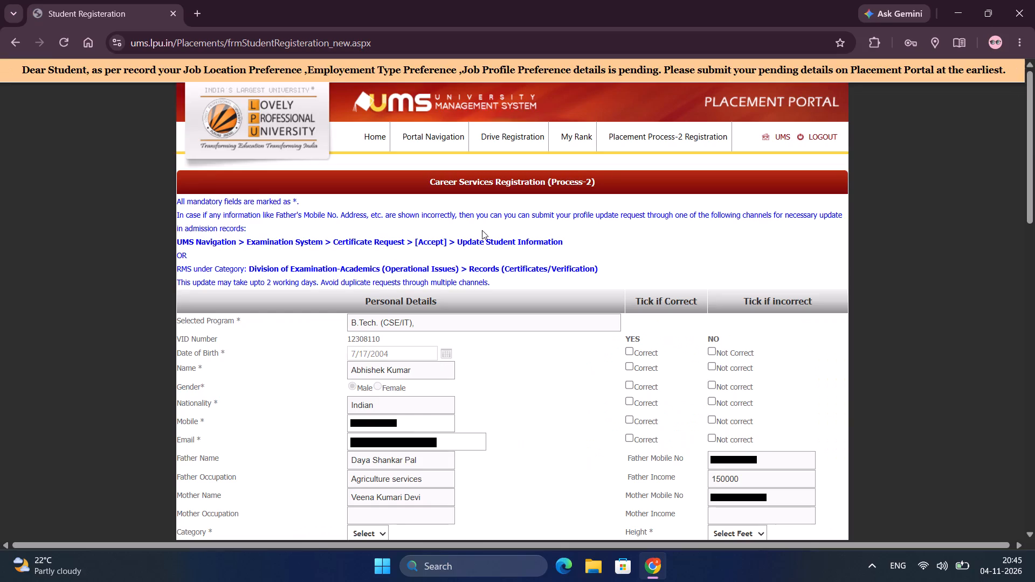
pyautogui.click(502, 135)
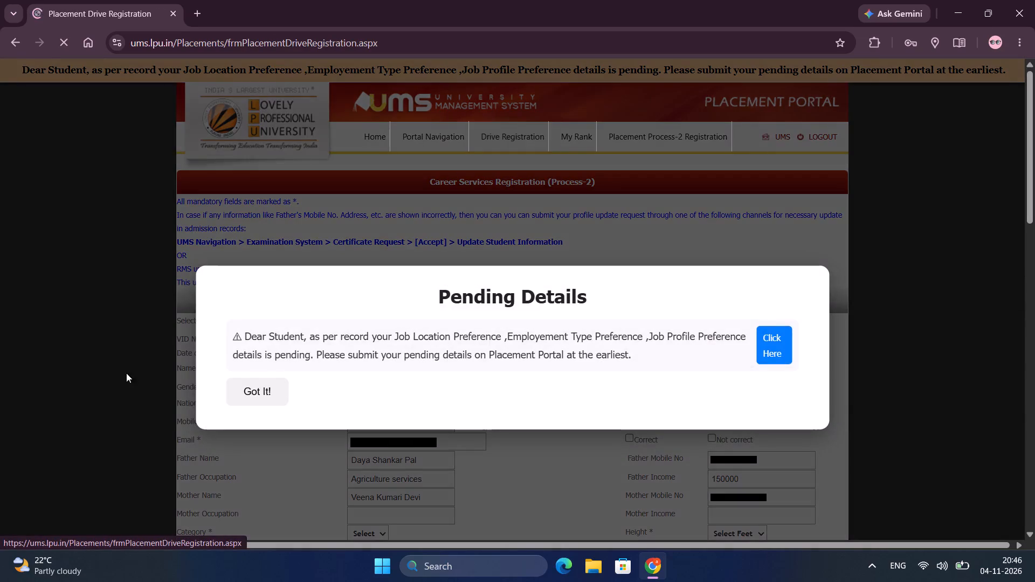
pyautogui.click(378, 135)
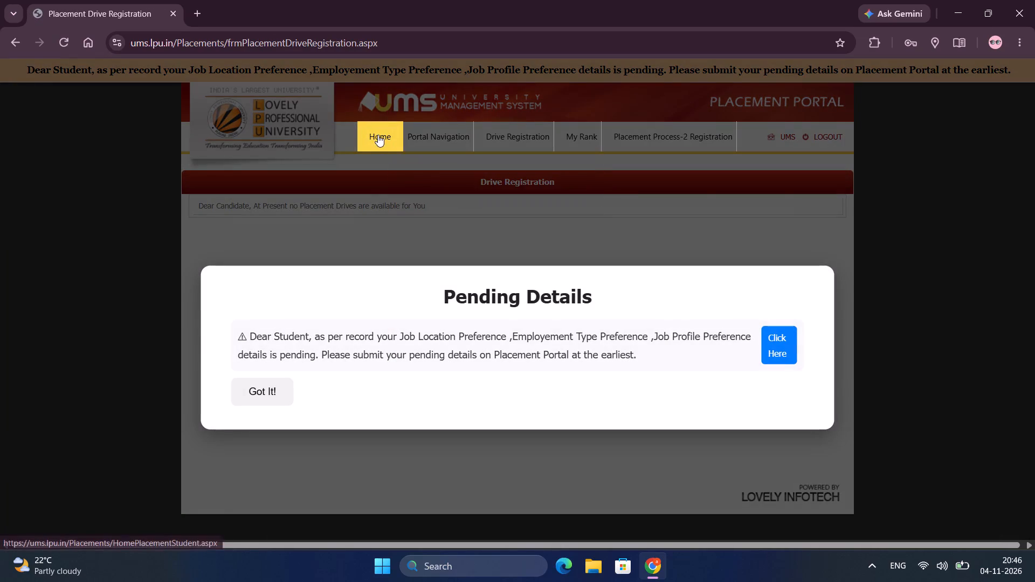
pyautogui.click(515, 140)
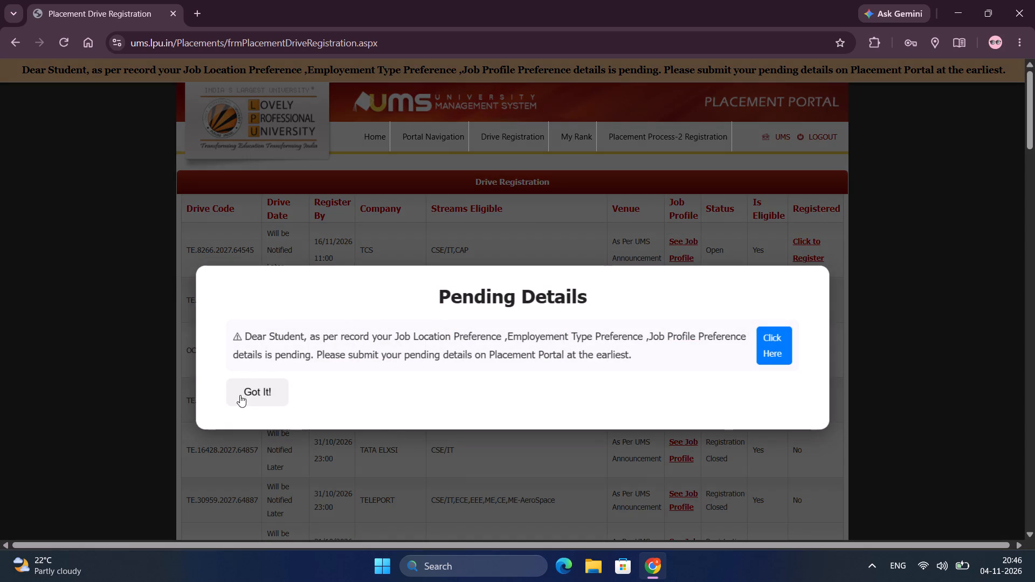
pyautogui.click(274, 386)
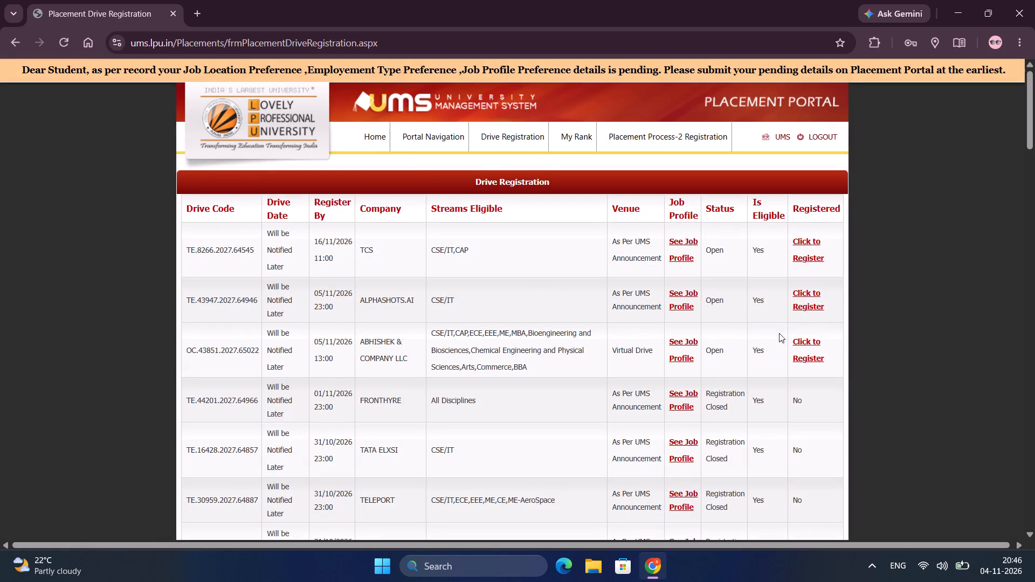
# Register for the ABHISHEK & COMPANY LLC drive with the profile Business Development Executive.
pyautogui.click(801, 343)
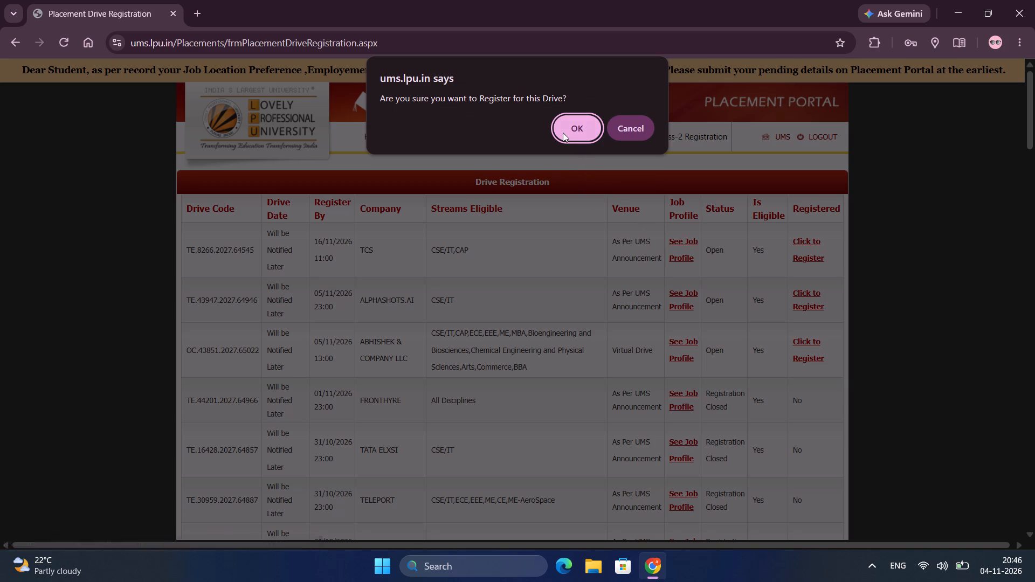
pyautogui.click(563, 133)
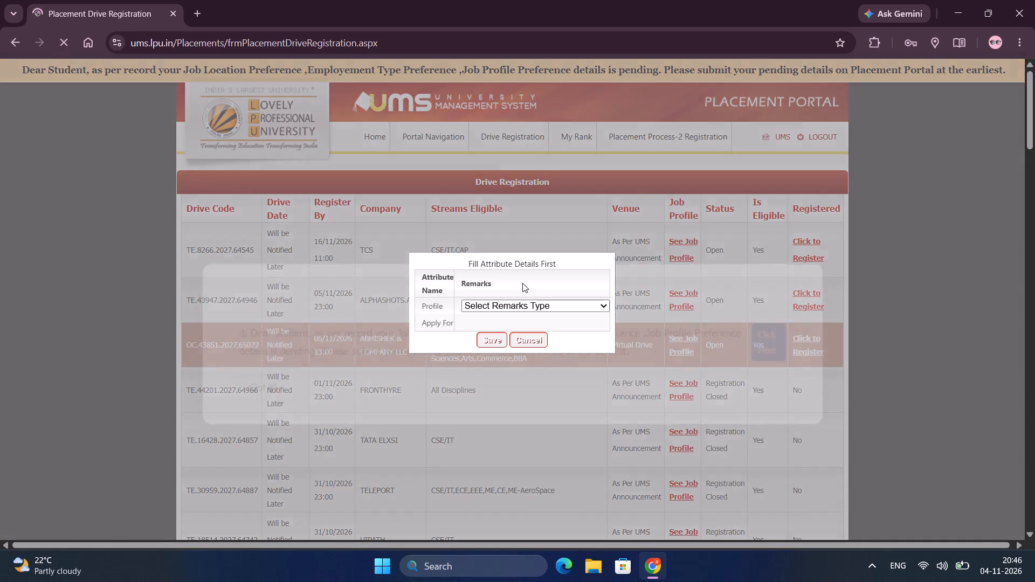
pyautogui.click(505, 307)
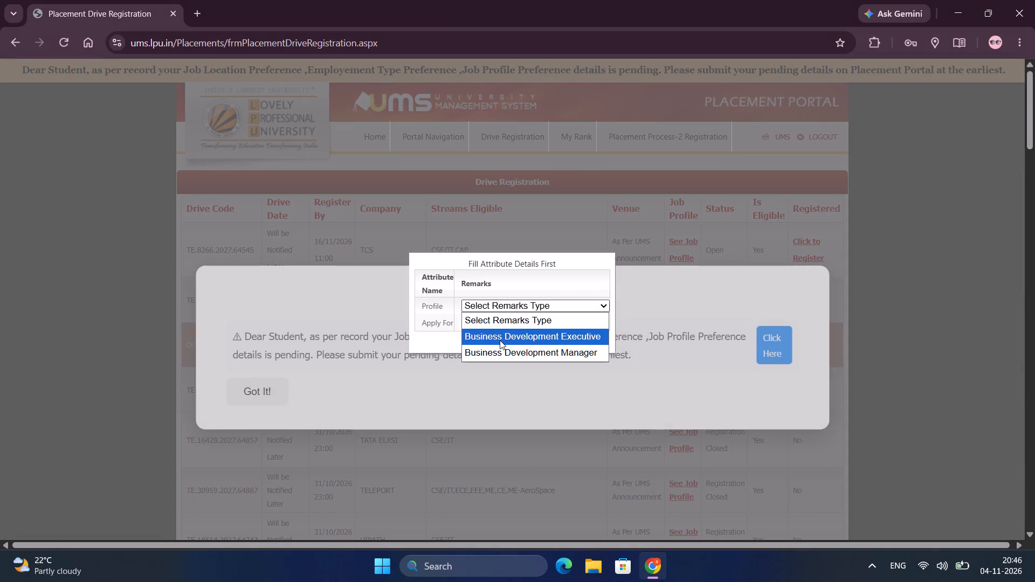
pyautogui.click(500, 340)
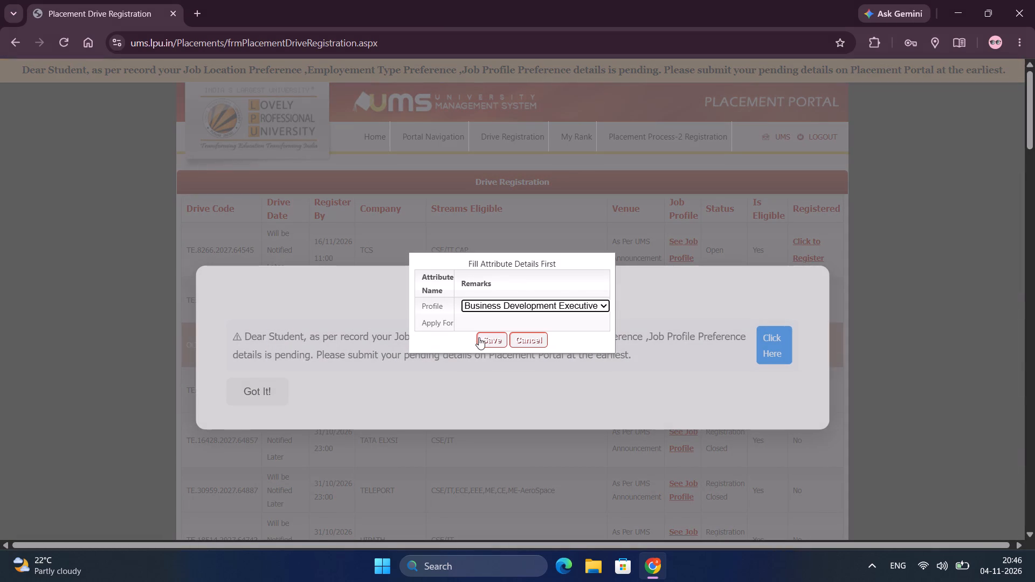
pyautogui.click(480, 337)
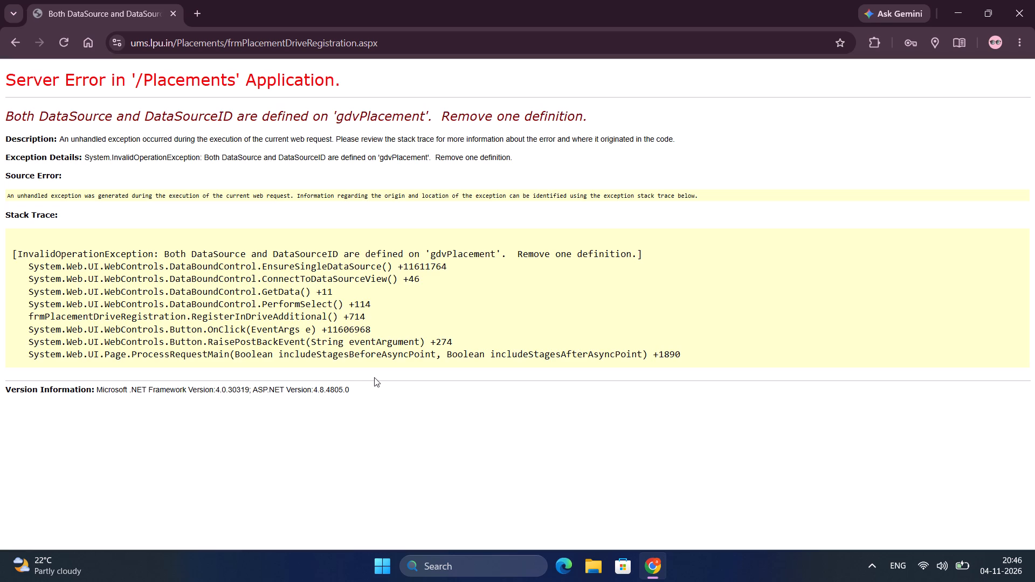
# Return to the Drive Registration list, reload it with the form resubmitted and dismiss the pending details notice.
pyautogui.click(18, 41)
pyautogui.click(542, 343)
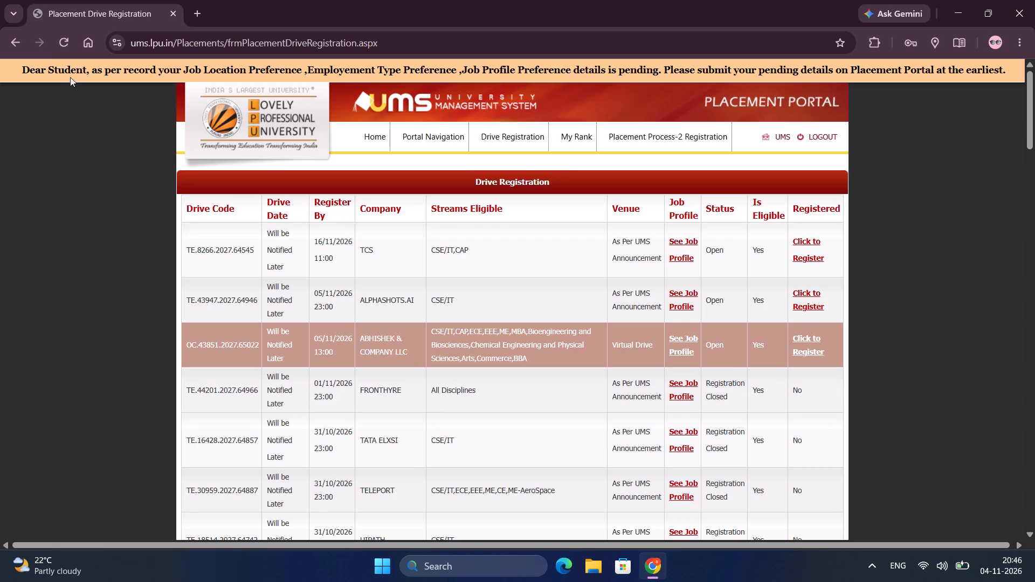
pyautogui.click(58, 49)
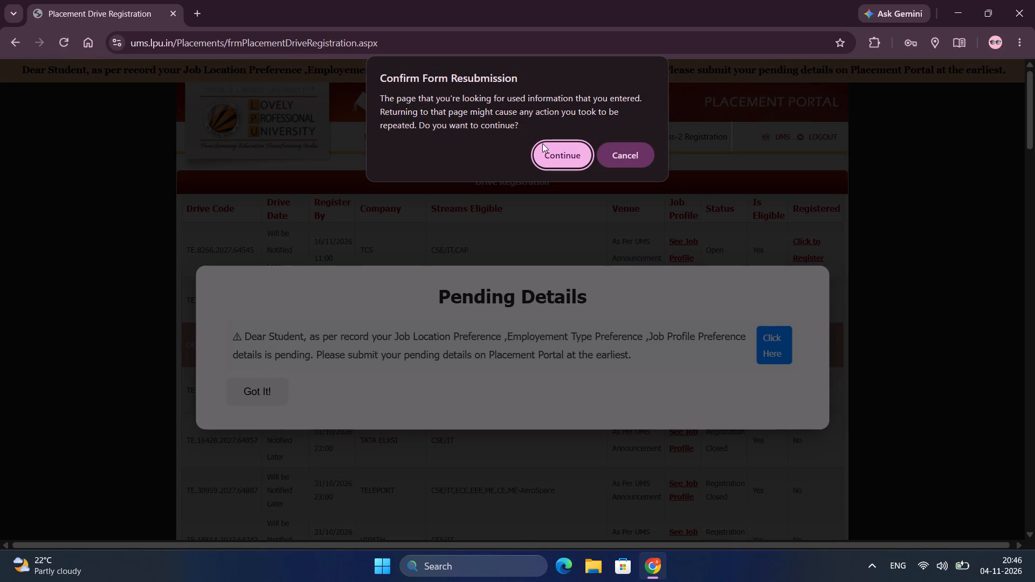
pyautogui.click(542, 143)
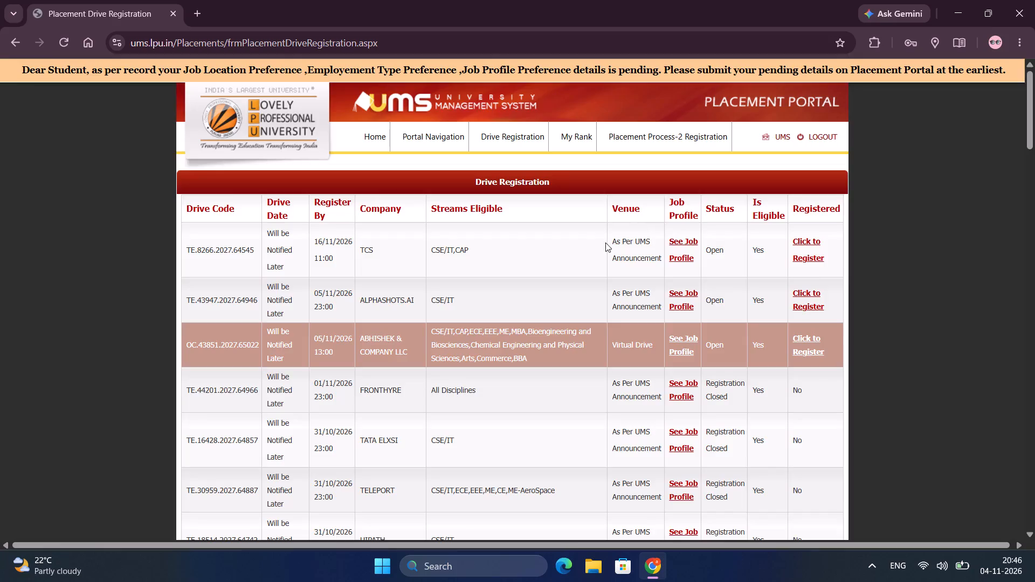
pyautogui.click(271, 386)
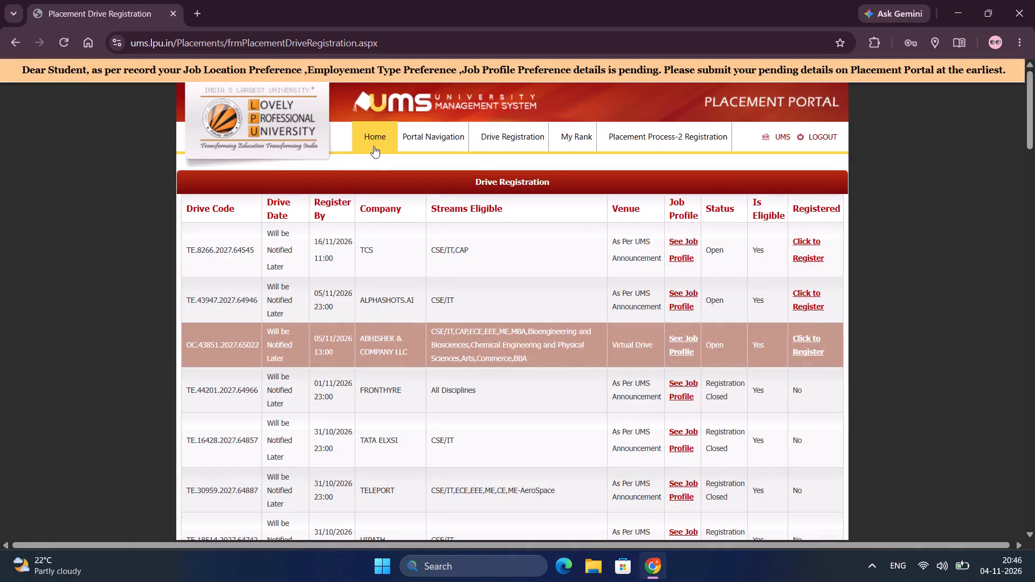
# Go to the Placement Portal's home page and dismiss the pending details notice to check the upcoming drives.
pyautogui.click(375, 146)
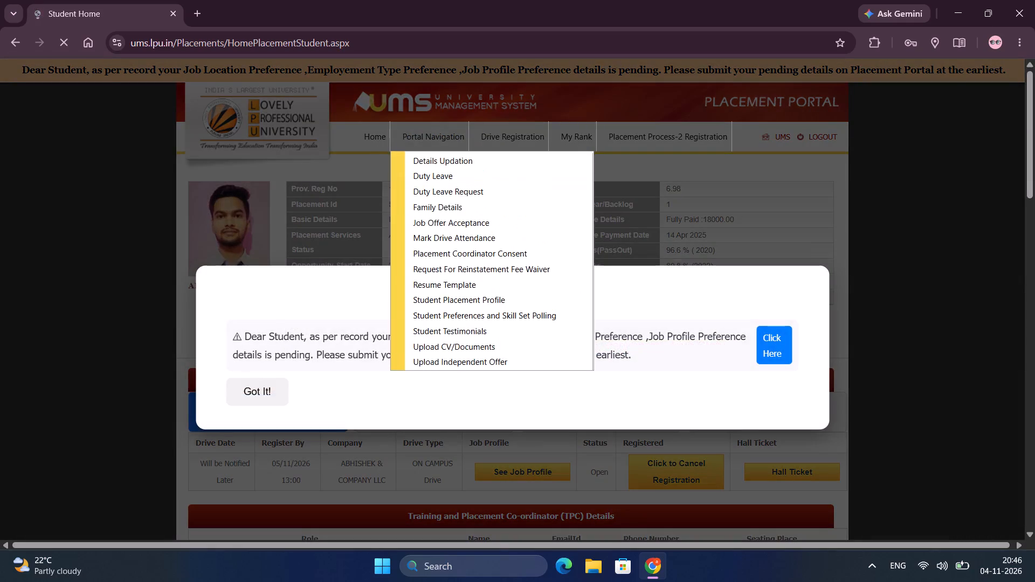
pyautogui.click(260, 394)
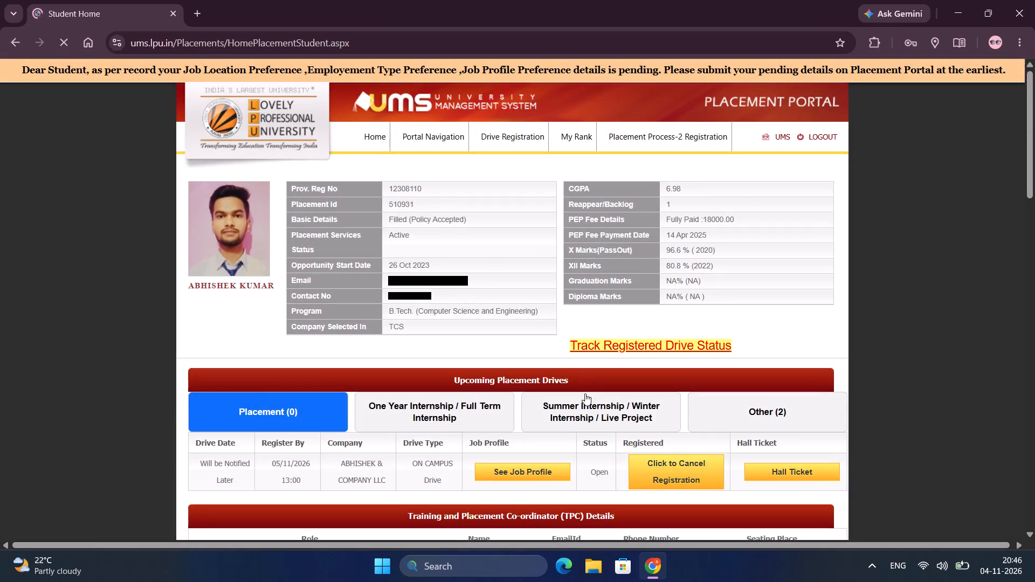
# Examine the ABHISHEK & COMPANY LLC drive's details, including its salary package, job profile and selection process.
pyautogui.click(555, 471)
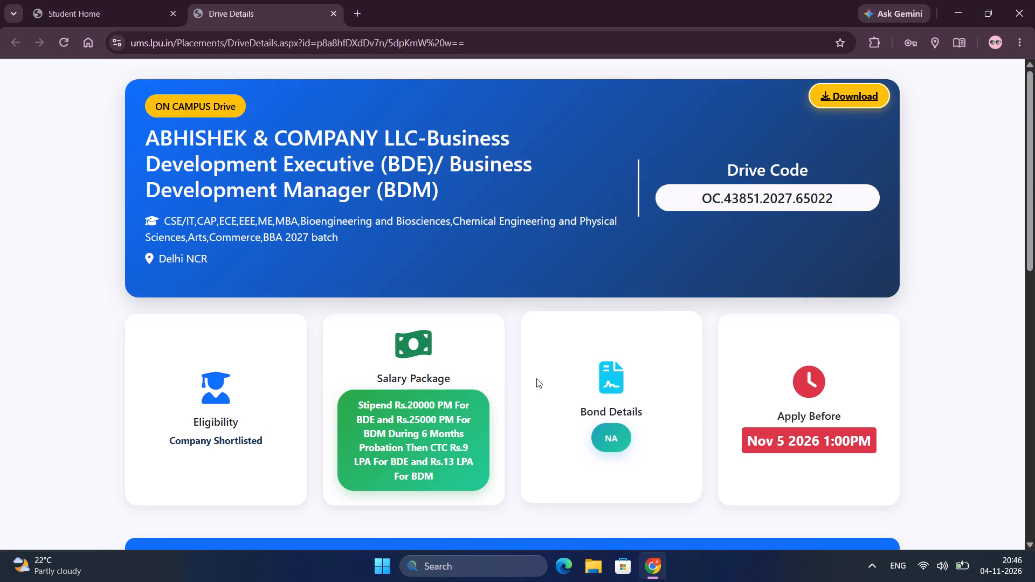
pyautogui.scroll(-4, 536, 378)
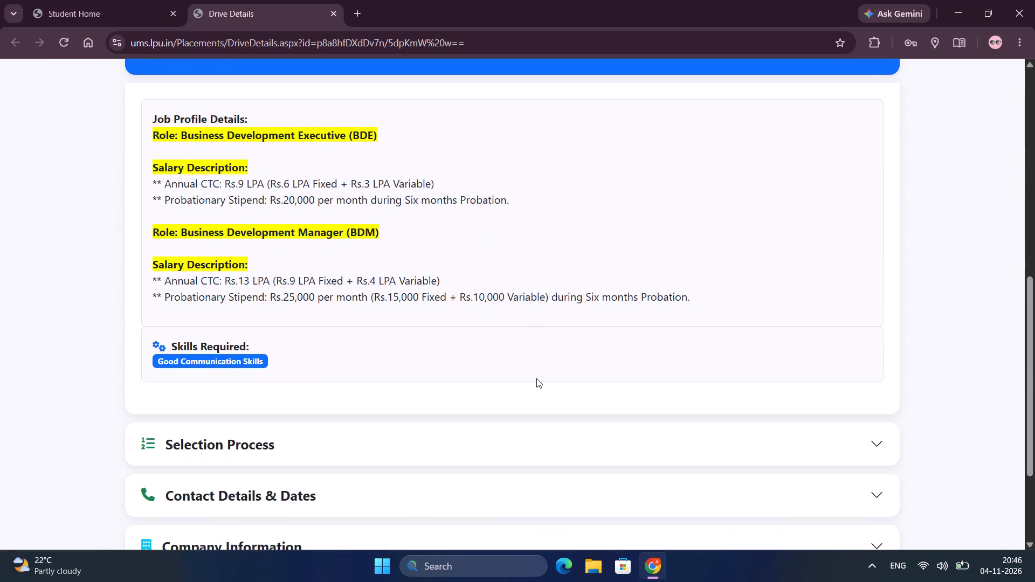
pyautogui.scroll(-1, 536, 378)
pyautogui.click(253, 351)
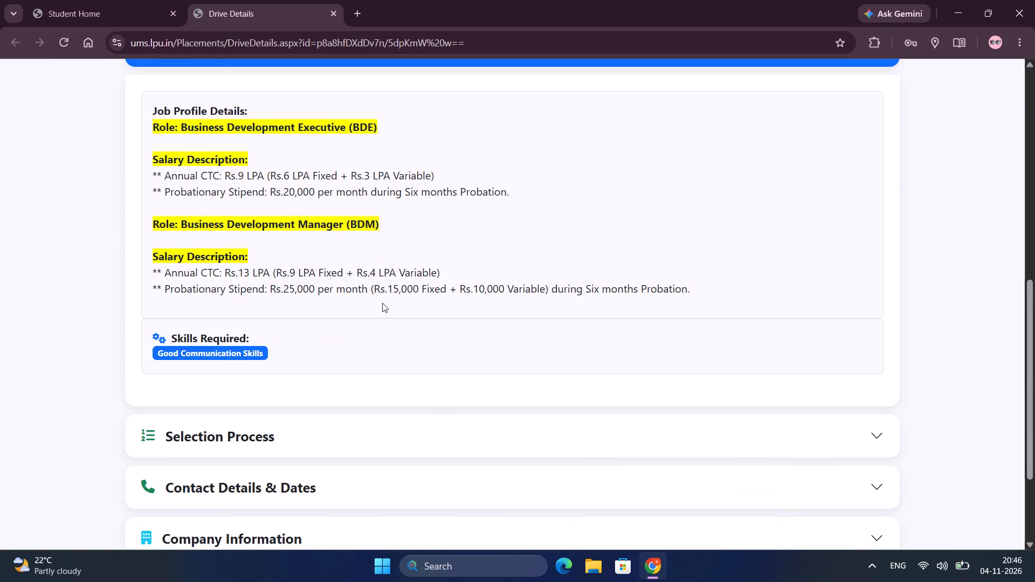
pyautogui.scroll(-2, 382, 303)
pyautogui.click(382, 303)
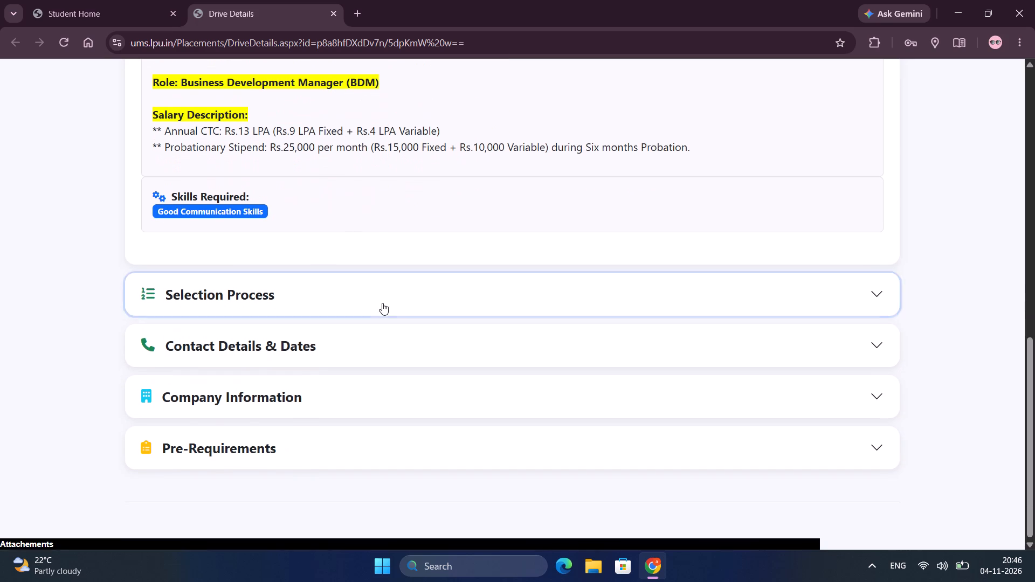
pyautogui.scroll(2, 382, 303)
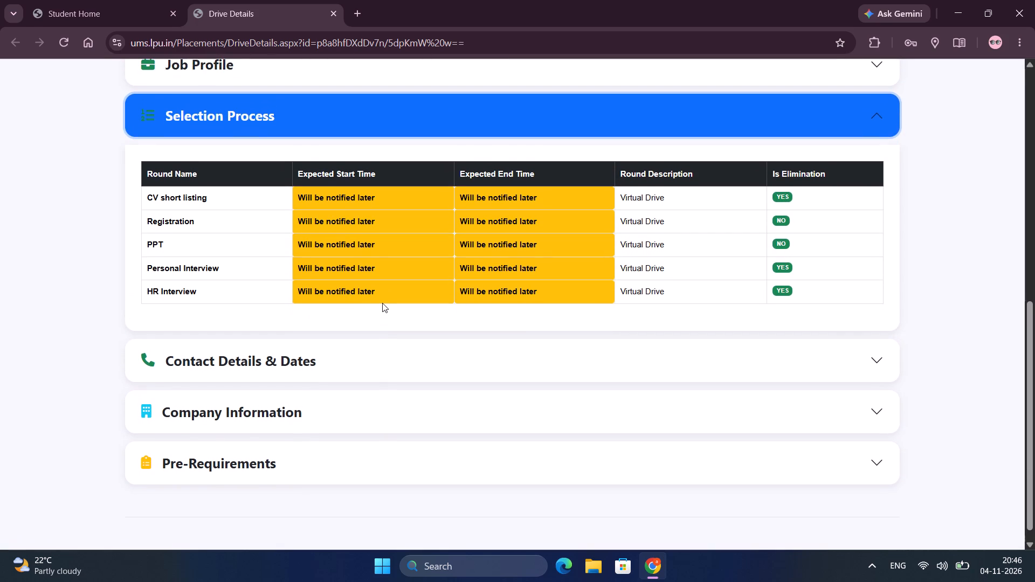
pyautogui.scroll(5, 382, 303)
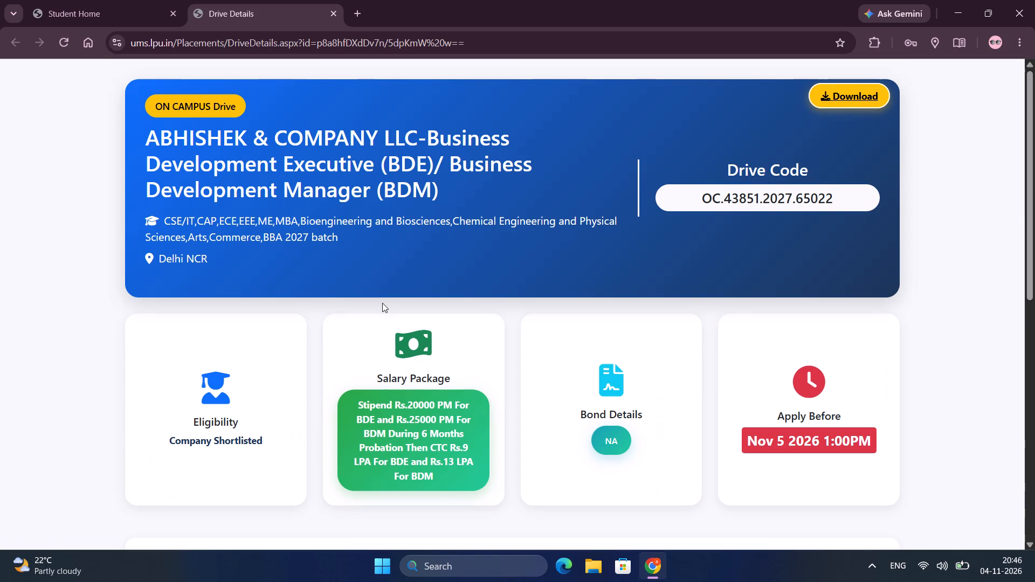
# Leave the Placement Portal and open the UMS student dashboard.
pyautogui.click(108, 17)
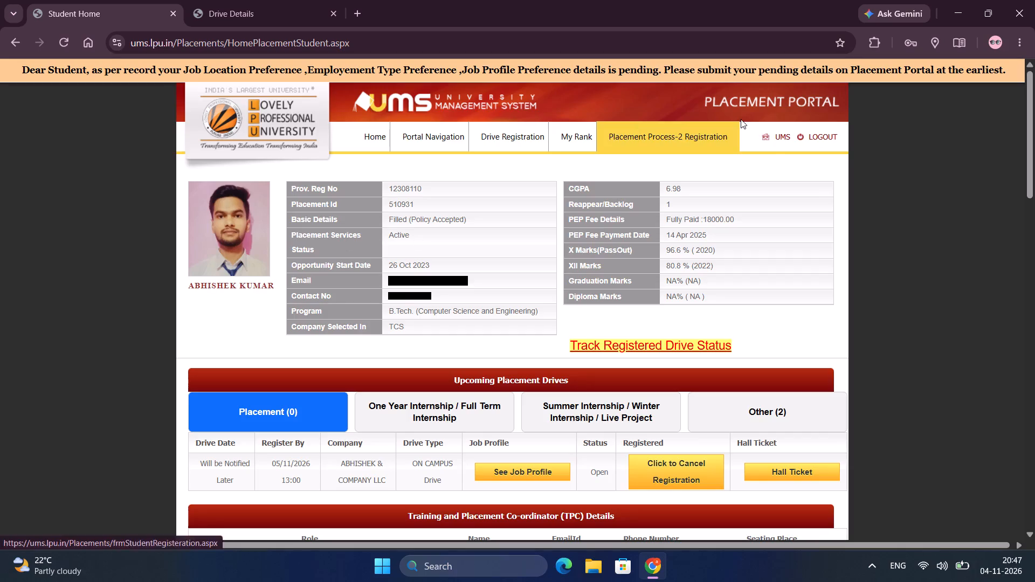
pyautogui.click(777, 136)
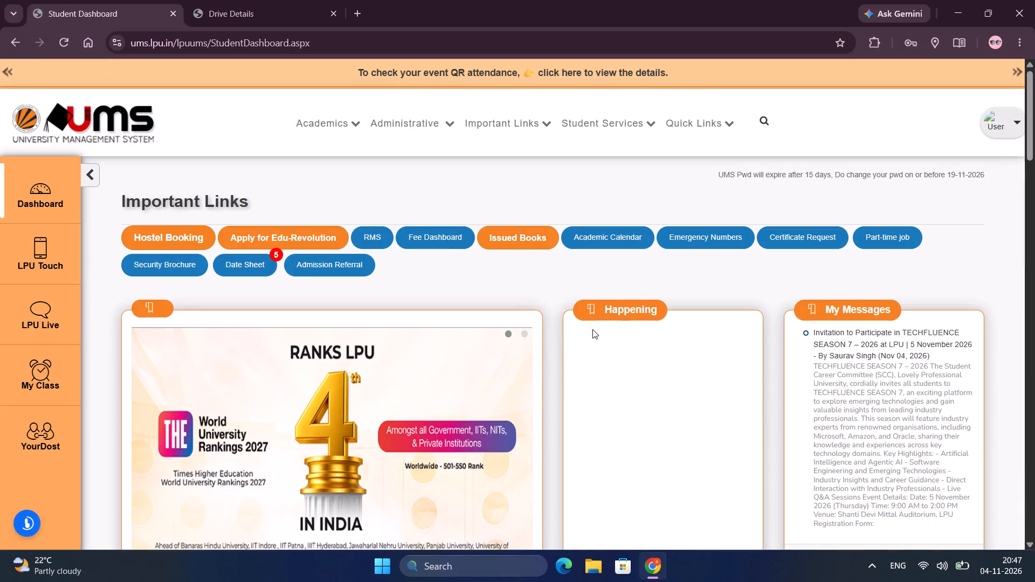
# Return to the ABHISHEK & COMPANY LLC drive's details and review the rounds listed under its selection process.
pyautogui.click(224, 8)
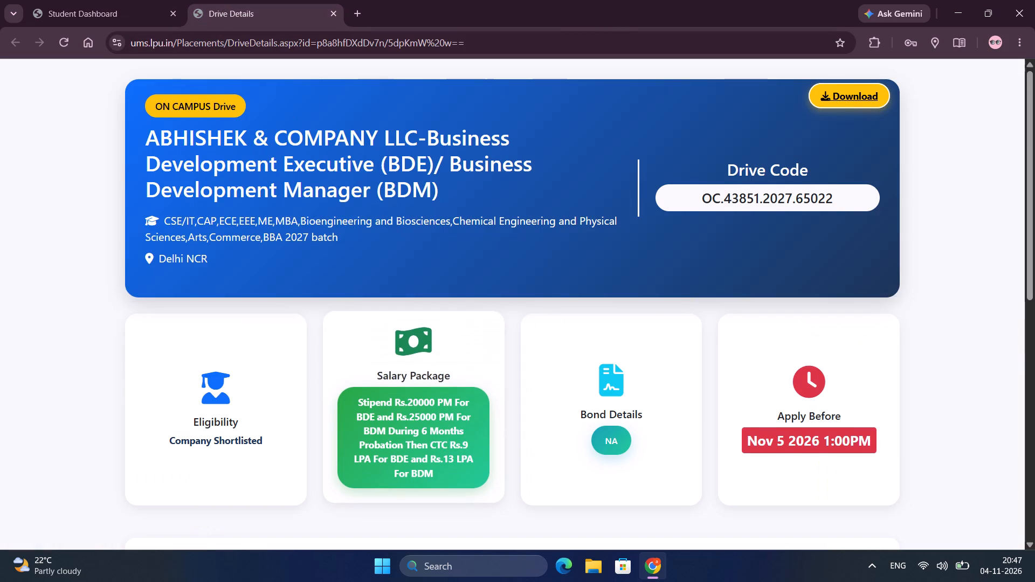
pyautogui.scroll(-1, 379, 408)
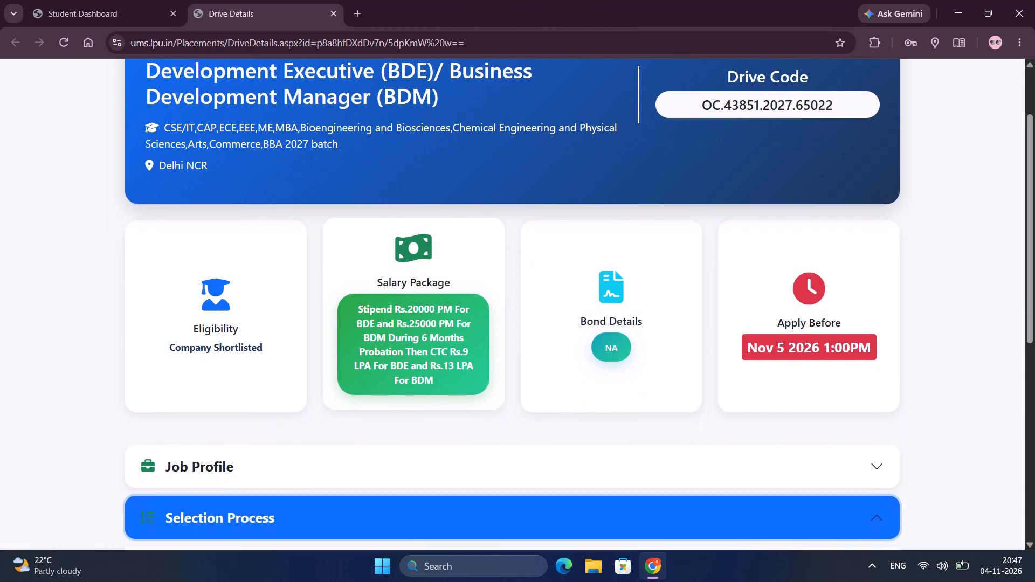
pyautogui.scroll(-1, 379, 408)
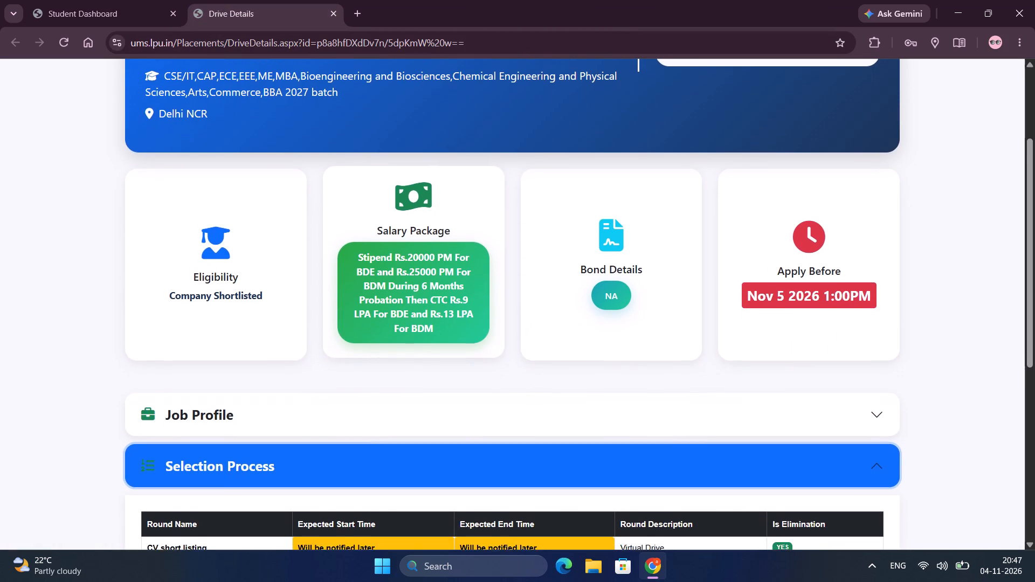
pyautogui.scroll(-2, 379, 408)
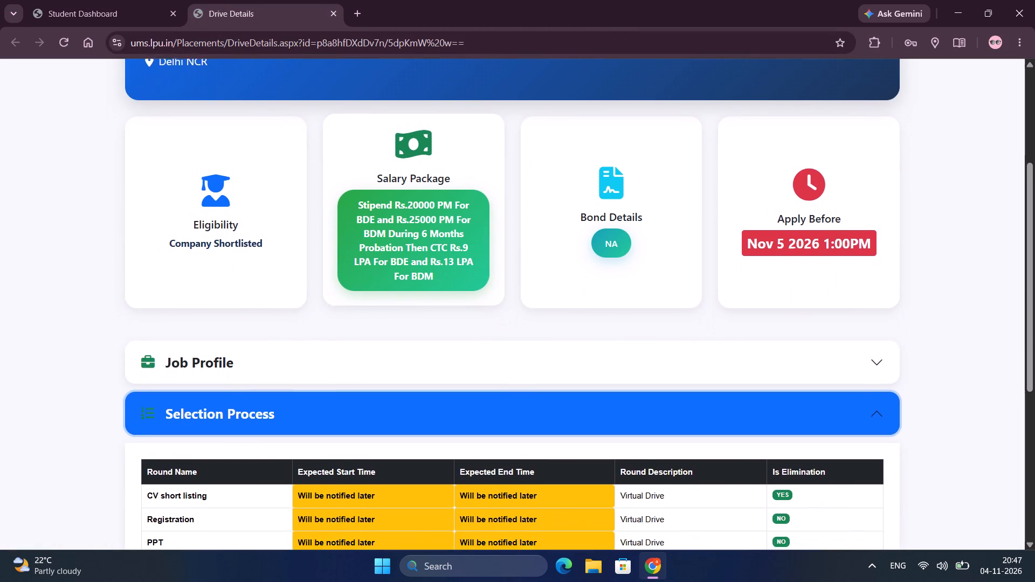
pyautogui.scroll(-1, 379, 408)
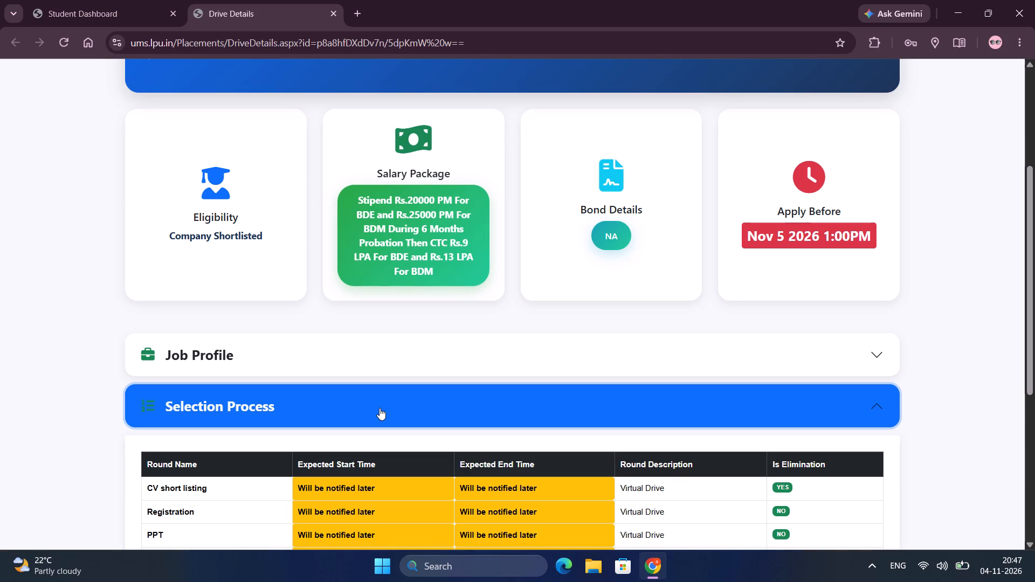